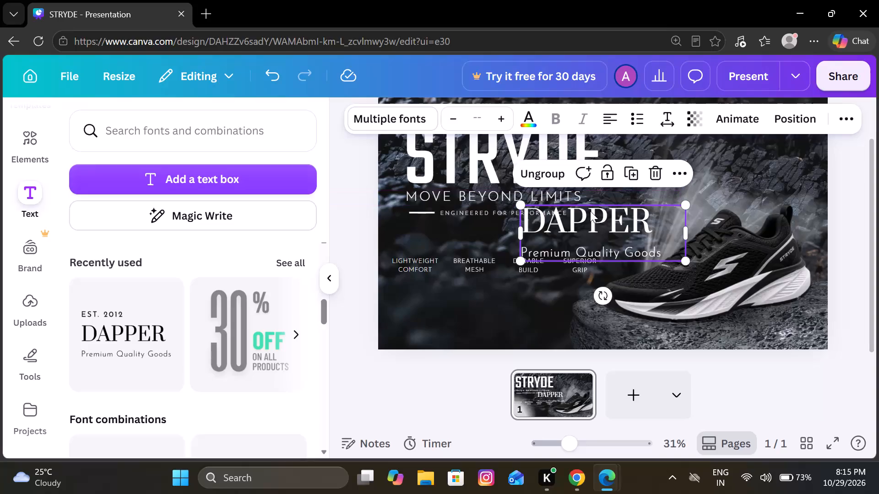
Delete the DAPPER heading text from the slide.
{"action": "left_click", "coordinate": [587, 220]}
{"action": "left_click", "coordinate": [649, 166]}
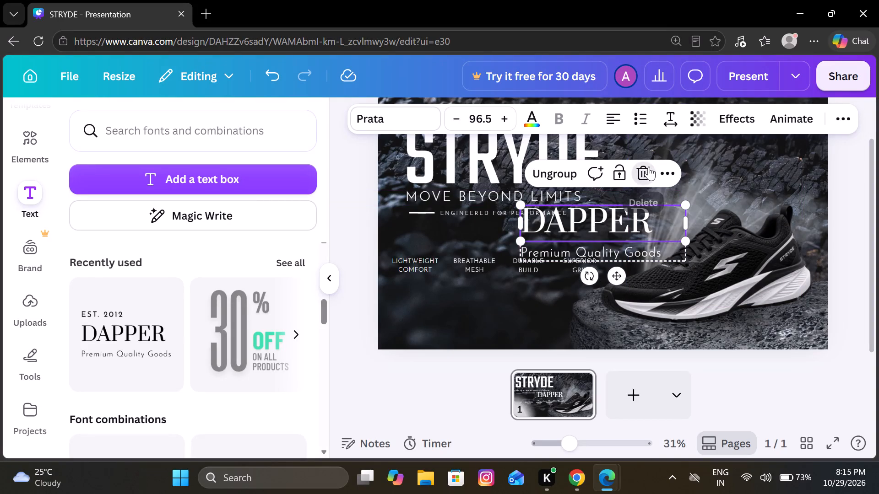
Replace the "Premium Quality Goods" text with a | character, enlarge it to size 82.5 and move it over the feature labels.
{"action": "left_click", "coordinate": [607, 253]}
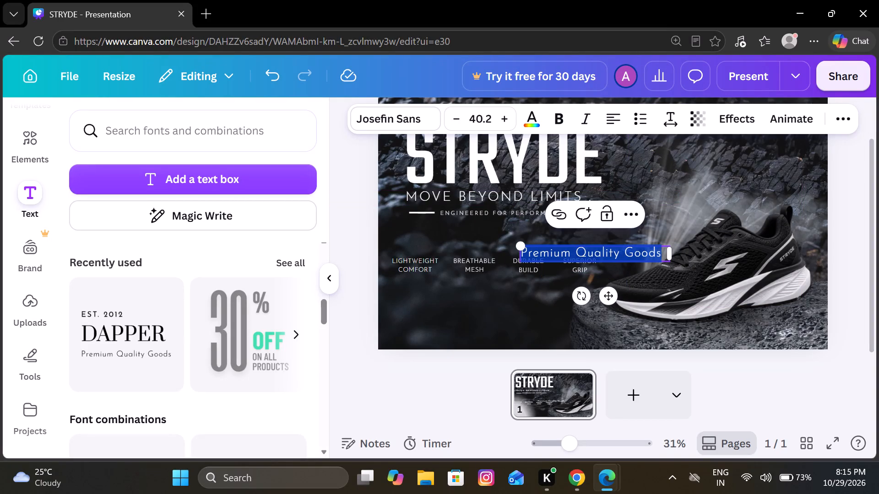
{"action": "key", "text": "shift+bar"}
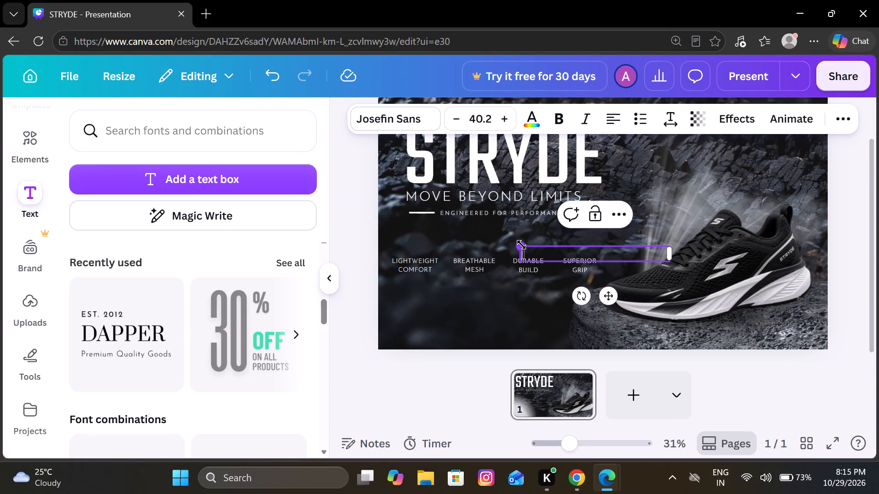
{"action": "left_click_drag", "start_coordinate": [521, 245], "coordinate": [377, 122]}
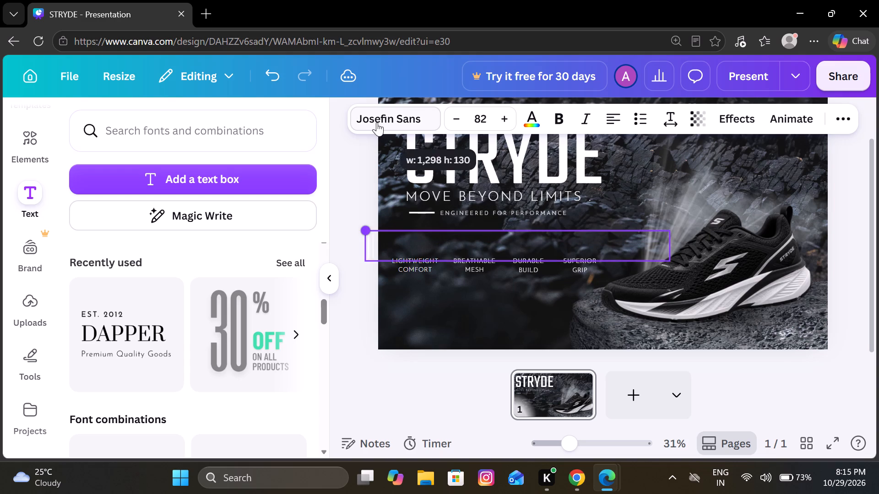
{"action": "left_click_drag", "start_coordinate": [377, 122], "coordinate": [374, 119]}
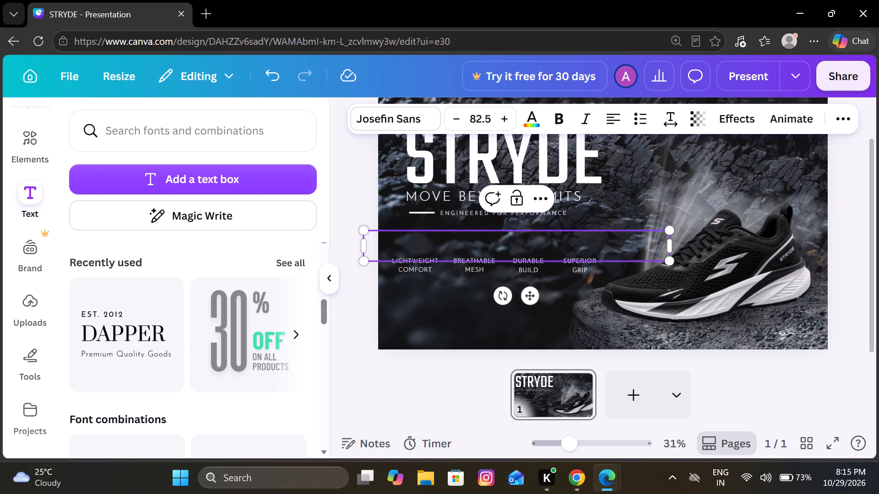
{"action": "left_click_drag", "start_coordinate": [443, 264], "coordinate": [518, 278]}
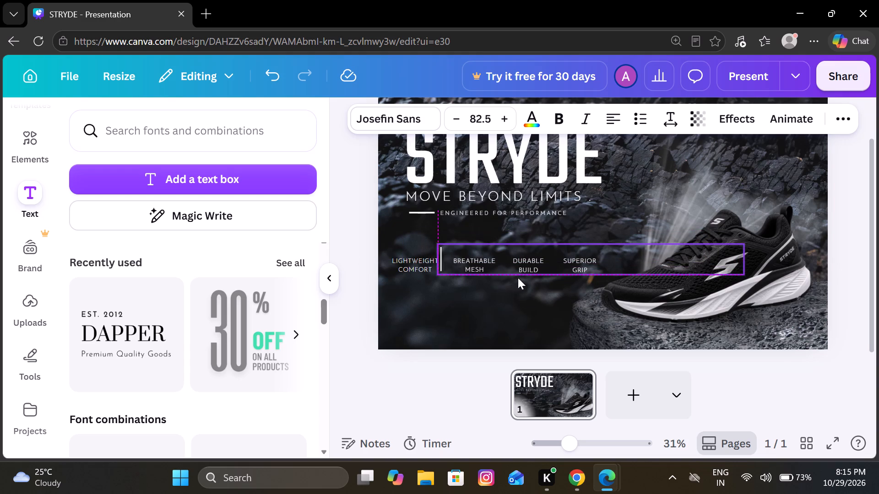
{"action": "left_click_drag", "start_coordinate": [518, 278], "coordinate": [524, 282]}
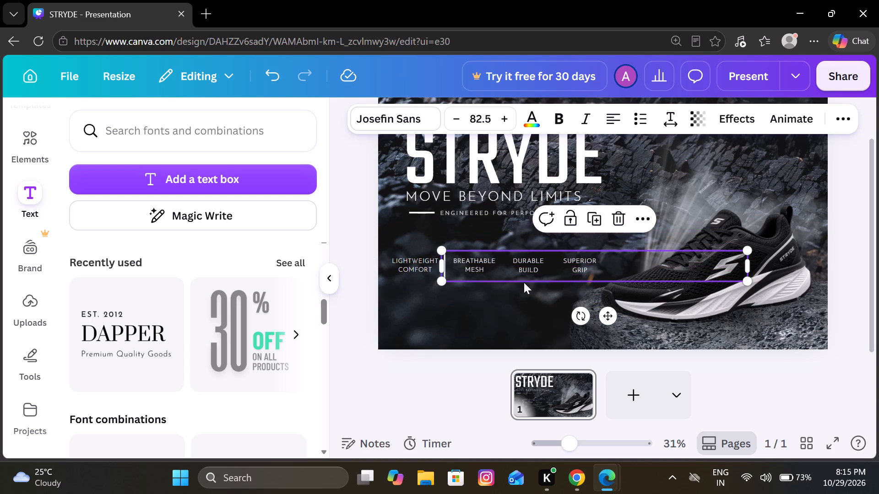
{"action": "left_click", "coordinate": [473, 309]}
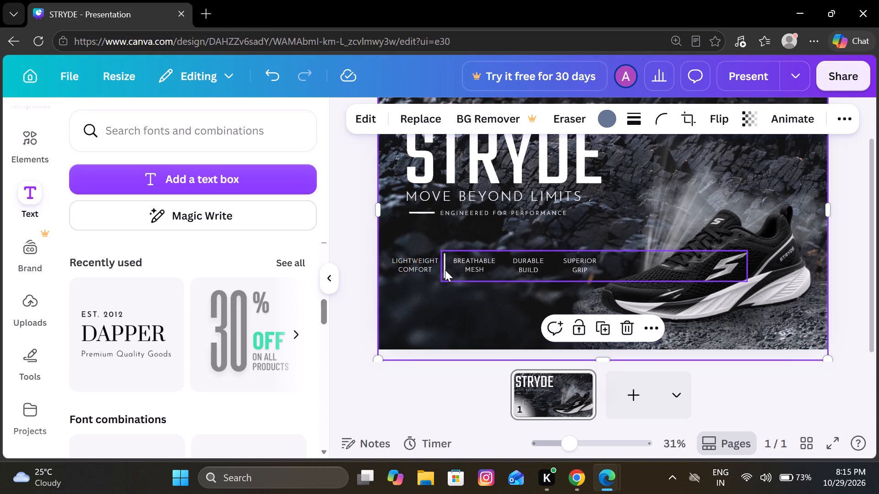
Delete the Josefin Sans | text box beside the feature labels.
{"action": "left_click", "coordinate": [445, 270]}
{"action": "left_click", "coordinate": [623, 224]}
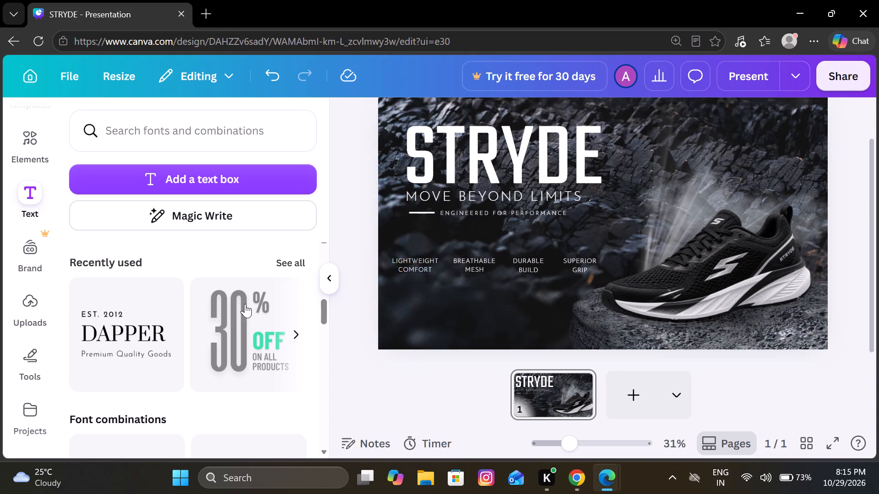
Search the fonts for THIN and add a Zen Loop text box to the slide.
{"action": "scroll", "coordinate": [230, 306], "scroll_direction": "down", "scroll_amount": 3}
{"action": "scroll", "coordinate": [230, 306], "scroll_direction": "up", "scroll_amount": 4}
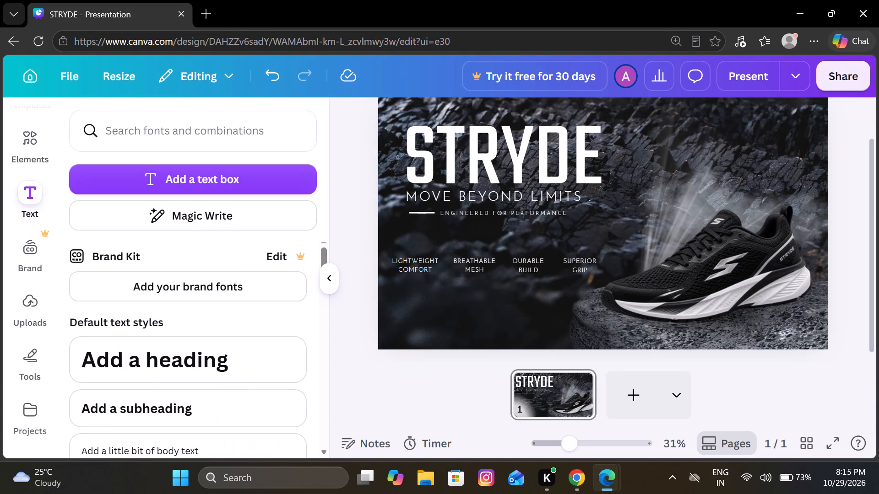
{"action": "left_click", "coordinate": [108, 127]}
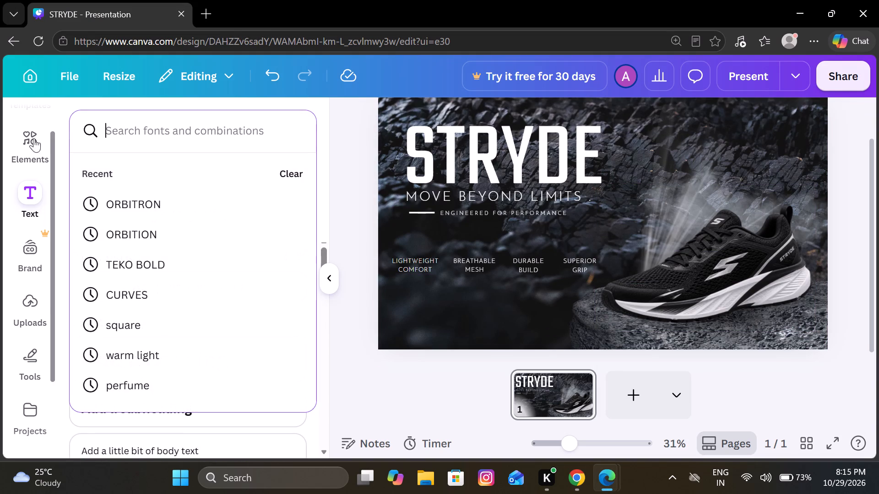
{"action": "type", "text": "THIN"}
{"action": "key", "text": "Return"}
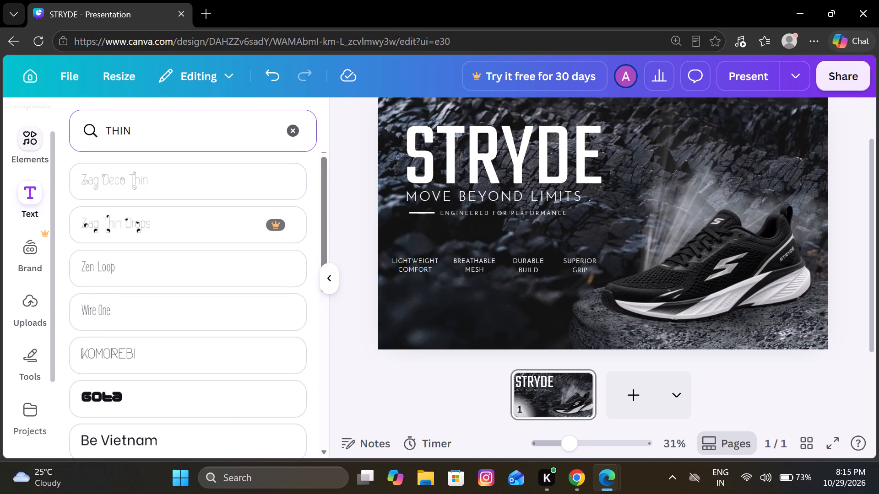
{"action": "left_click", "coordinate": [131, 278]}
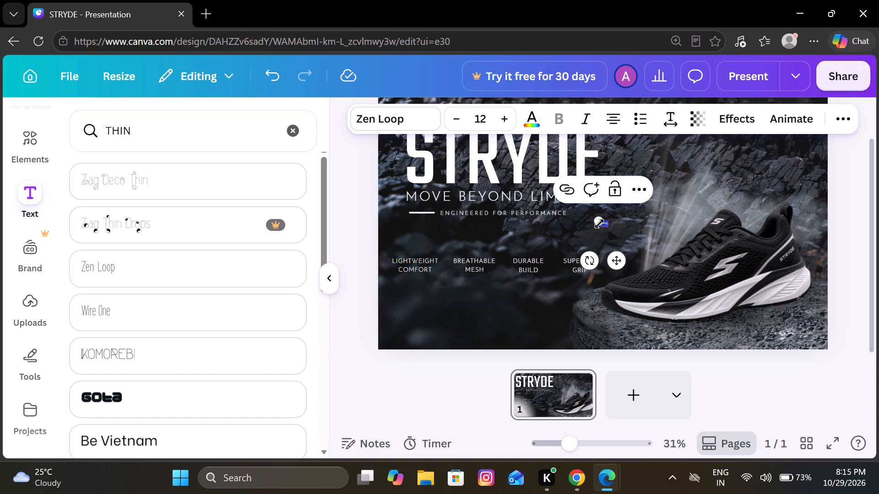
Enlarge the Zen Loop text to about size 279 and replace its wording with a | character.
{"action": "left_click_drag", "start_coordinate": [598, 223], "coordinate": [398, 128]}
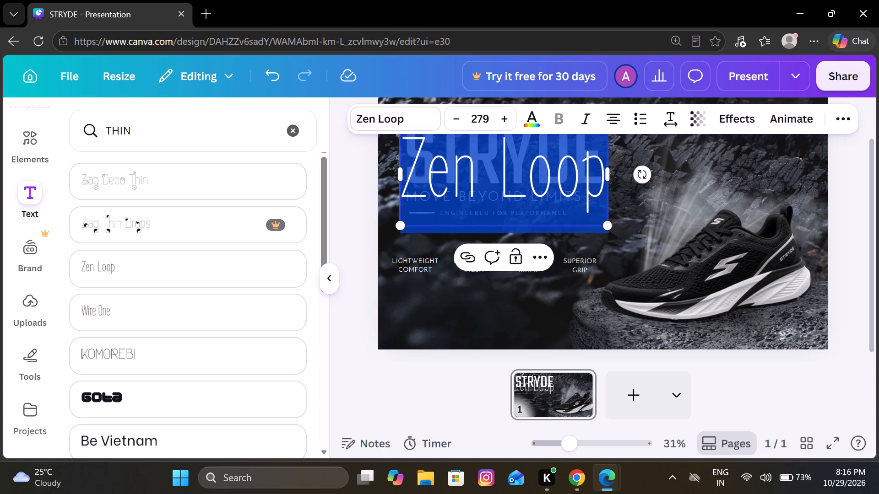
{"action": "key", "text": "shift+bar"}
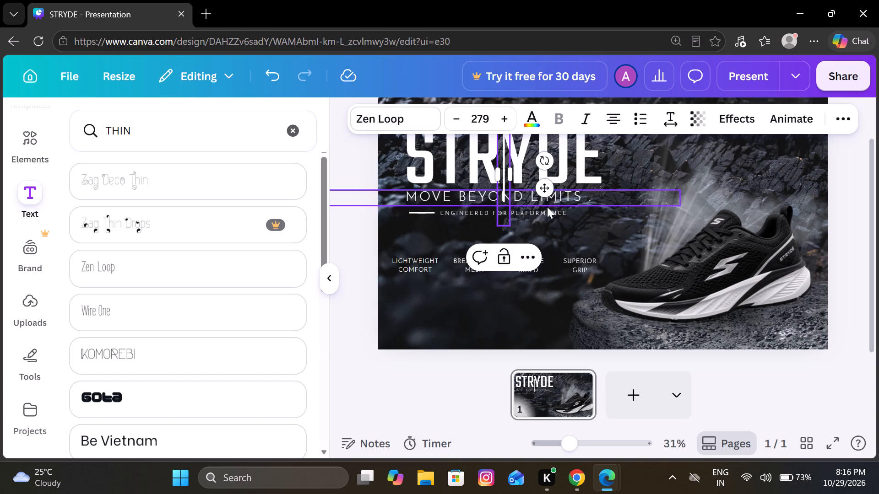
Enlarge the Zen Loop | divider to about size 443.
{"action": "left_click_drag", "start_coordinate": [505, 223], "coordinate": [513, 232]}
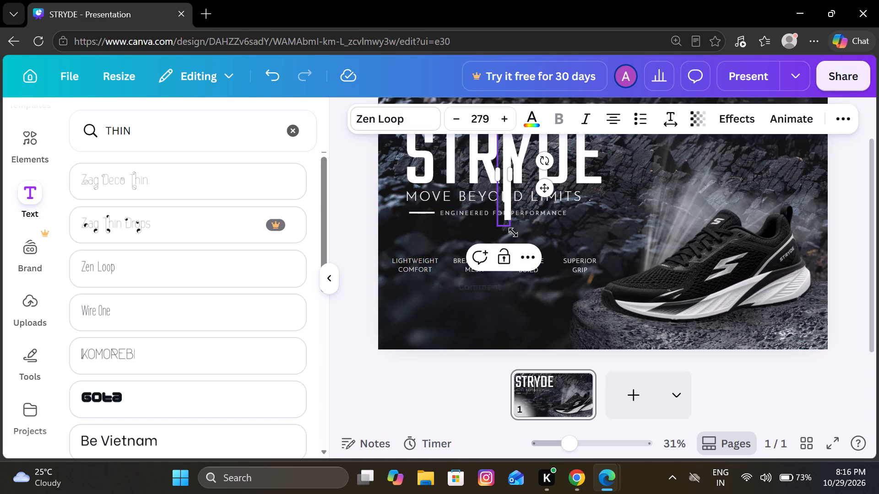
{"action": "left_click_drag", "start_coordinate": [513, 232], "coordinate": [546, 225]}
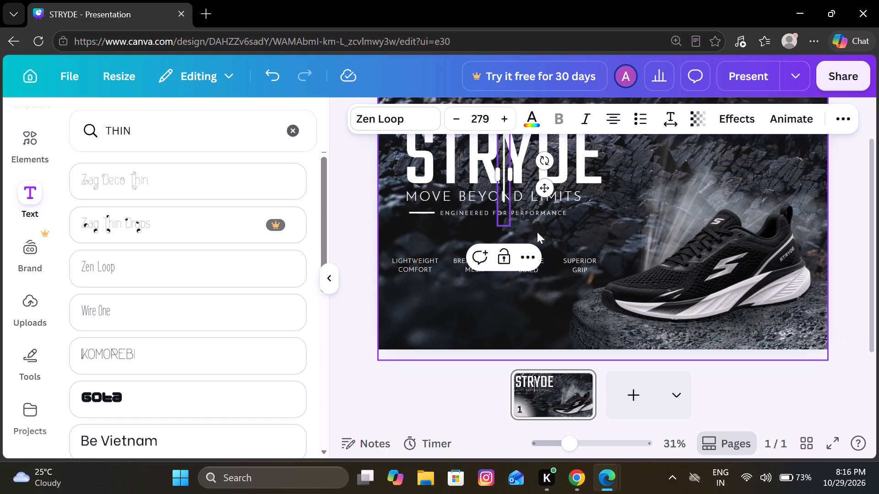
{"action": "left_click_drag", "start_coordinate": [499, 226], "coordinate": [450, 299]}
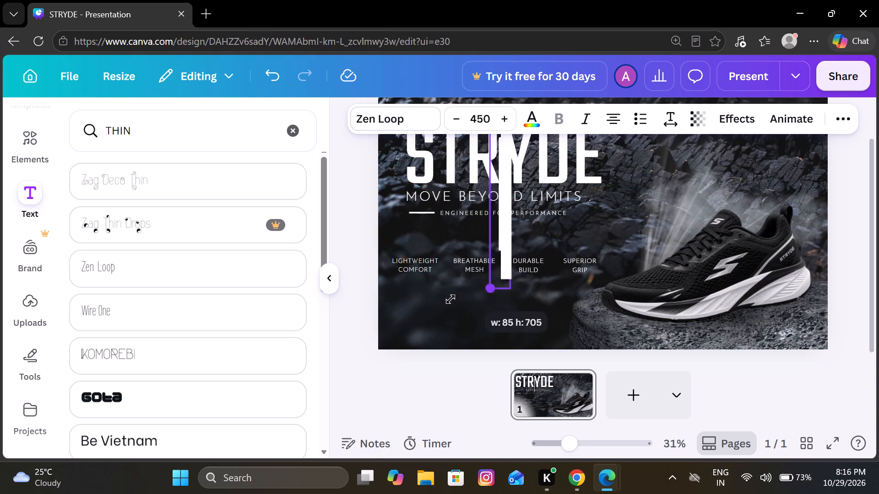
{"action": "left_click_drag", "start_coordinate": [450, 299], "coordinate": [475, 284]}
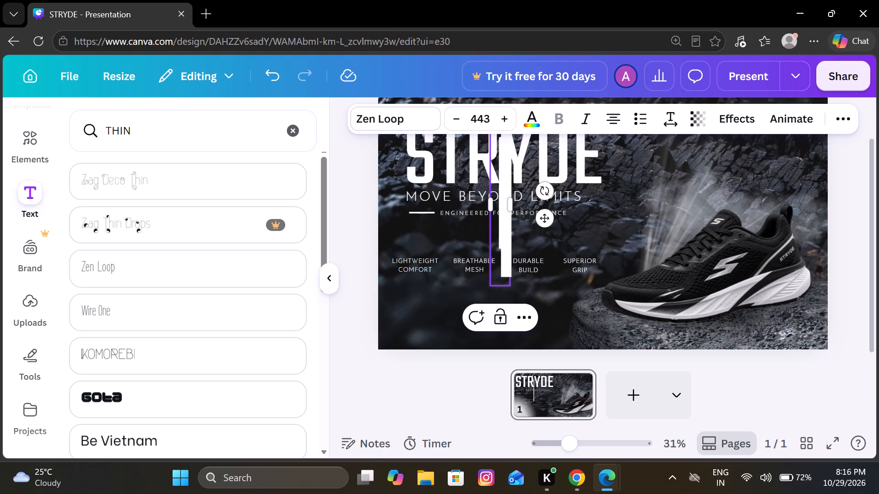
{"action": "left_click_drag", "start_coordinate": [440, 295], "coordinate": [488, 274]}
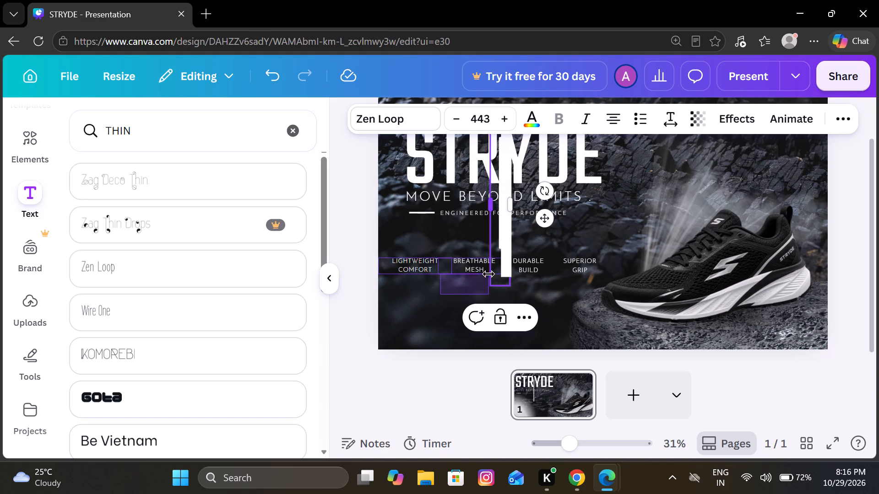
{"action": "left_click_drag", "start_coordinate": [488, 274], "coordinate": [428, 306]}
Place the | divider between the LIGHTWEIGHT COMFORT and BREATHABLE MESH labels and shrink it to about size 225.
{"action": "left_click_drag", "start_coordinate": [501, 242], "coordinate": [445, 299]}
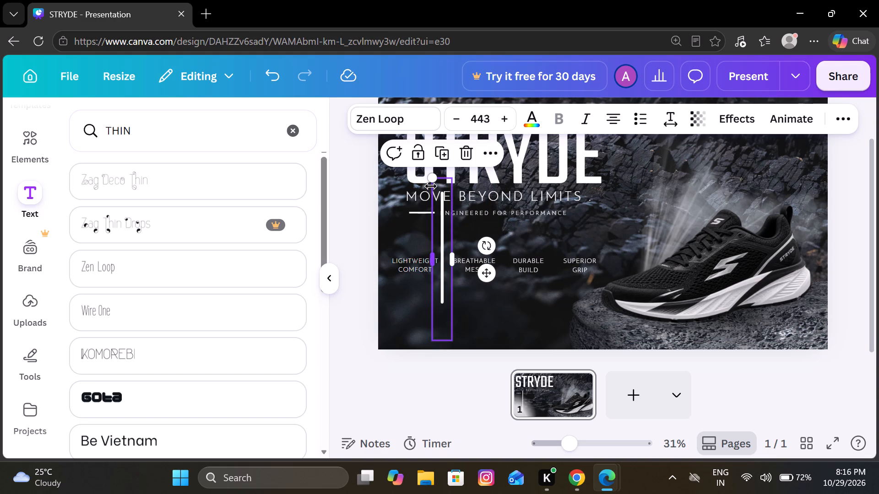
{"action": "left_click_drag", "start_coordinate": [436, 180], "coordinate": [457, 257]}
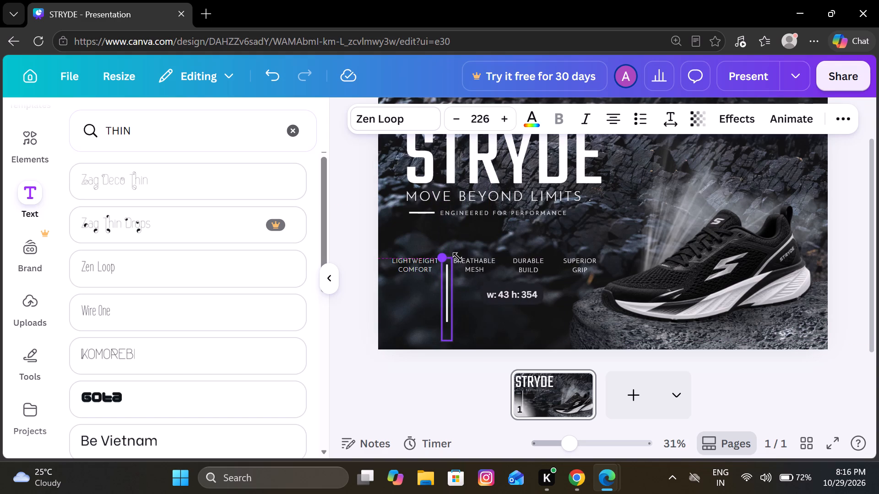
{"action": "left_click_drag", "start_coordinate": [457, 257], "coordinate": [458, 258]}
{"action": "left_click_drag", "start_coordinate": [450, 312], "coordinate": [449, 279]}
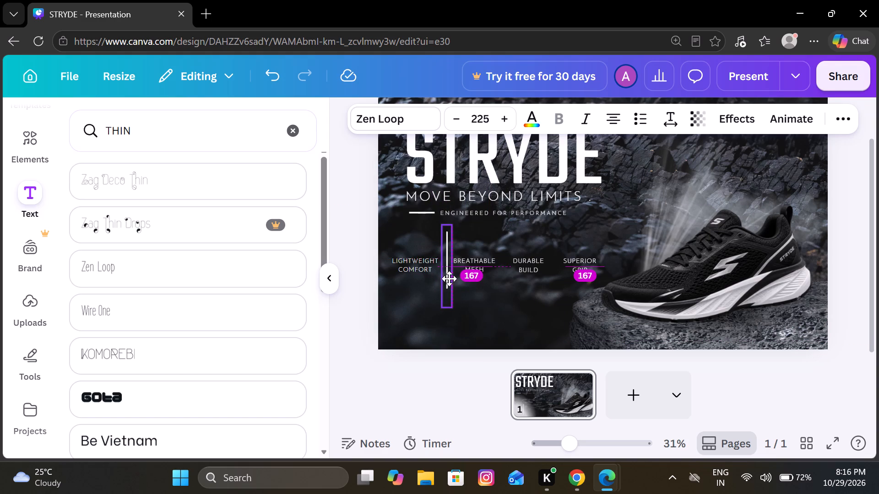
{"action": "left_click_drag", "start_coordinate": [449, 279], "coordinate": [448, 279]}
{"action": "left_click", "coordinate": [422, 291]}
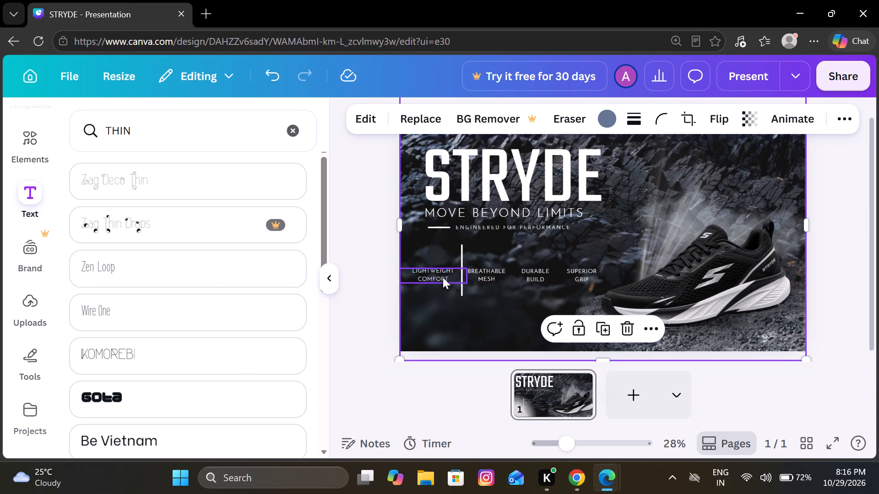
Move the LIGHTWEIGHT COMFORT, BREATHABLE MESH, DURABLE BUILD and SUPERIOR GRIP labels slightly lower, keeping them in one row.
{"action": "left_click", "coordinate": [443, 277]}
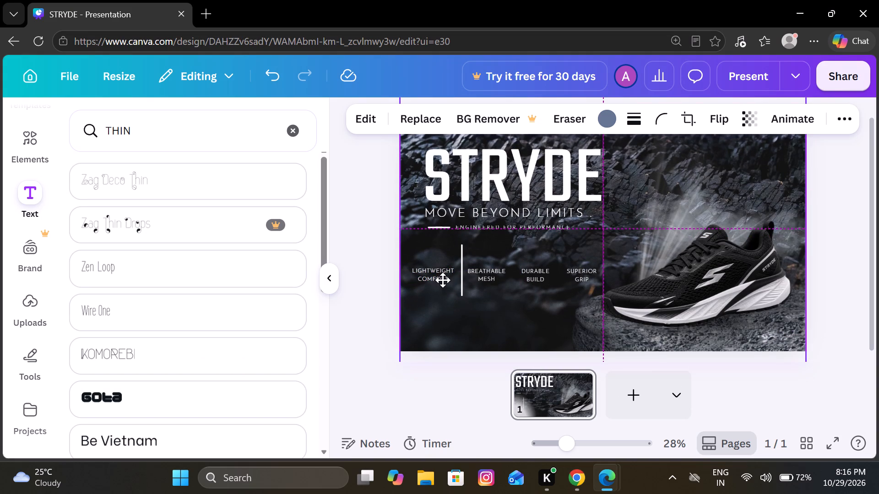
{"action": "left_click", "coordinate": [439, 277]}
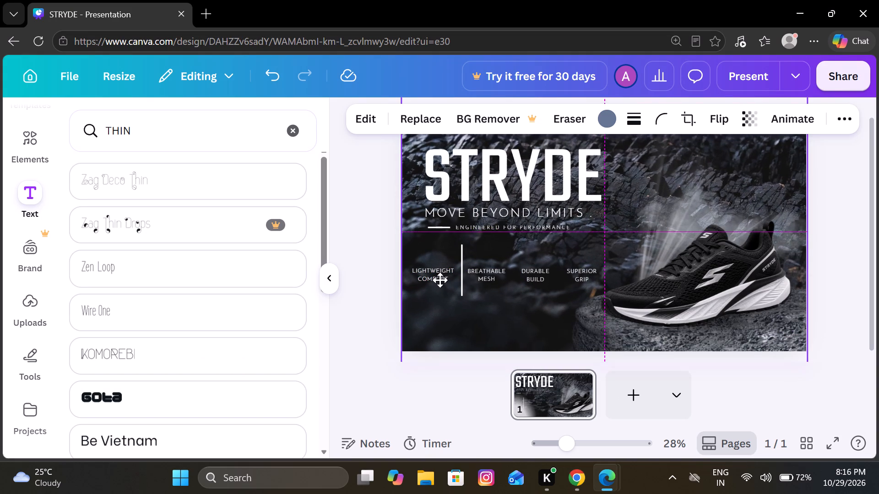
{"action": "left_click", "coordinate": [439, 278]}
{"action": "double_click", "coordinate": [439, 278]}
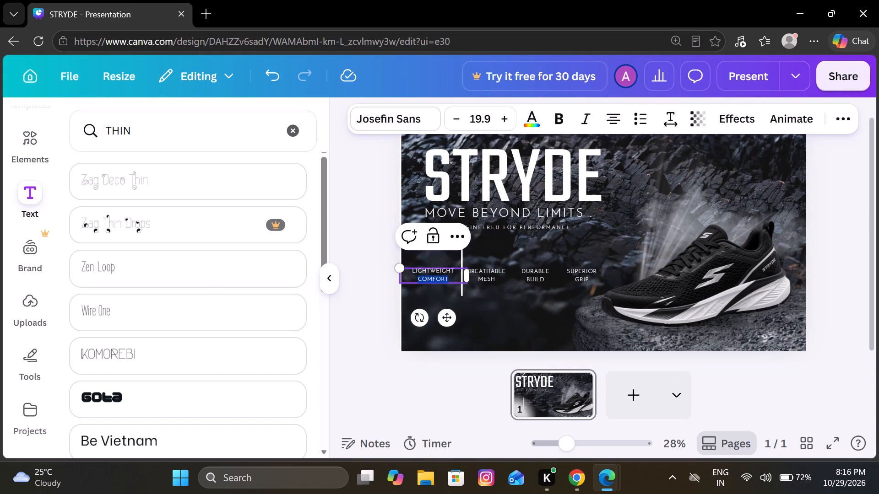
{"action": "left_click", "coordinate": [428, 292]}
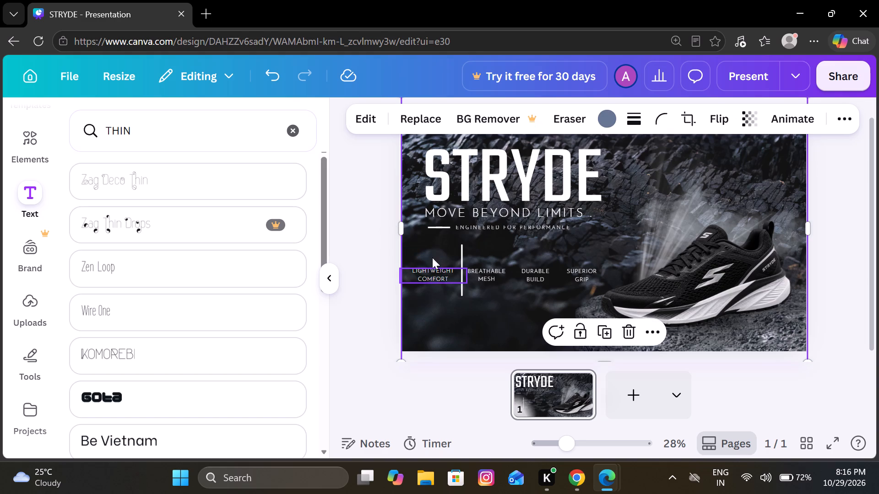
{"action": "left_click", "coordinate": [434, 271]}
{"action": "left_click_drag", "start_coordinate": [434, 271], "coordinate": [434, 277]}
{"action": "left_click_drag", "start_coordinate": [483, 274], "coordinate": [483, 283]}
{"action": "left_click_drag", "start_coordinate": [538, 275], "coordinate": [537, 285]}
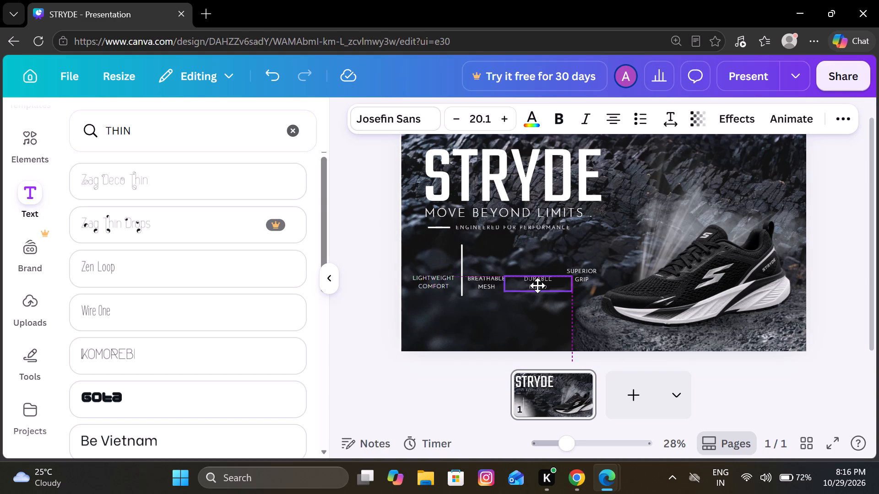
{"action": "left_click_drag", "start_coordinate": [537, 285], "coordinate": [533, 284]}
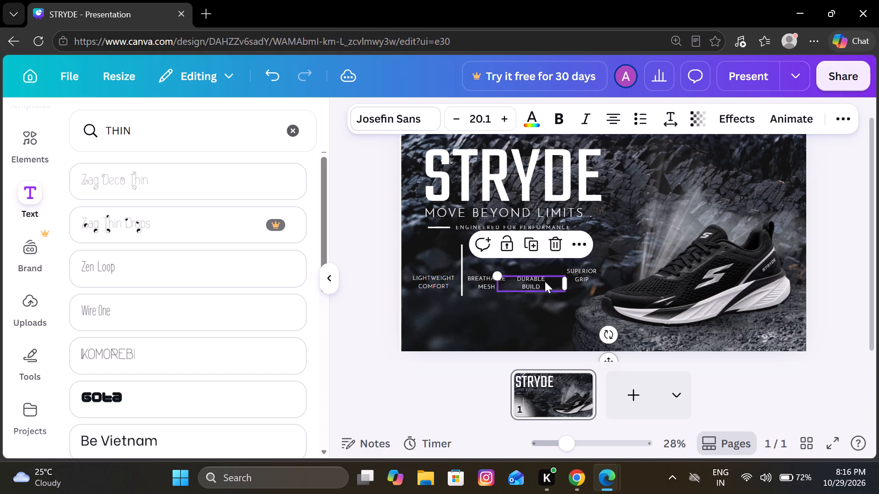
{"action": "left_click_drag", "start_coordinate": [580, 278], "coordinate": [581, 286]}
{"action": "left_click", "coordinate": [534, 318]}
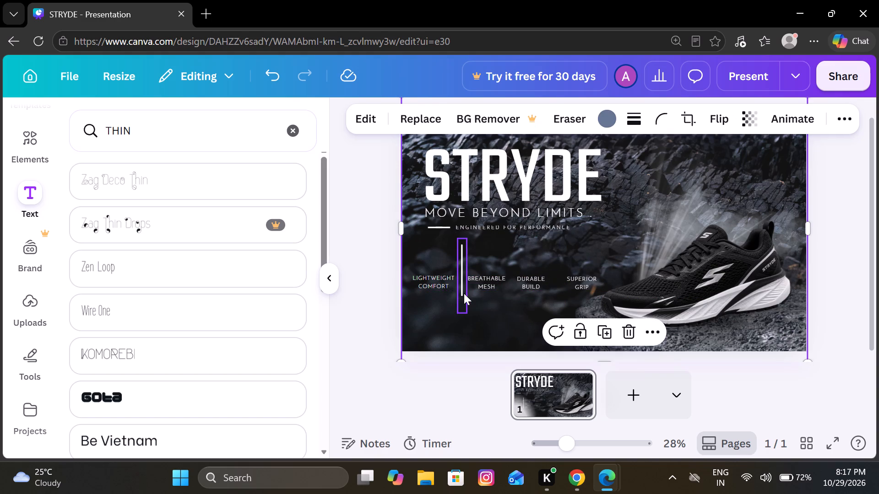
Shrink the | divider beside LIGHTWEIGHT COMFORT to about size 190.
{"action": "left_click", "coordinate": [464, 293]}
{"action": "left_click_drag", "start_coordinate": [457, 241], "coordinate": [460, 246]}
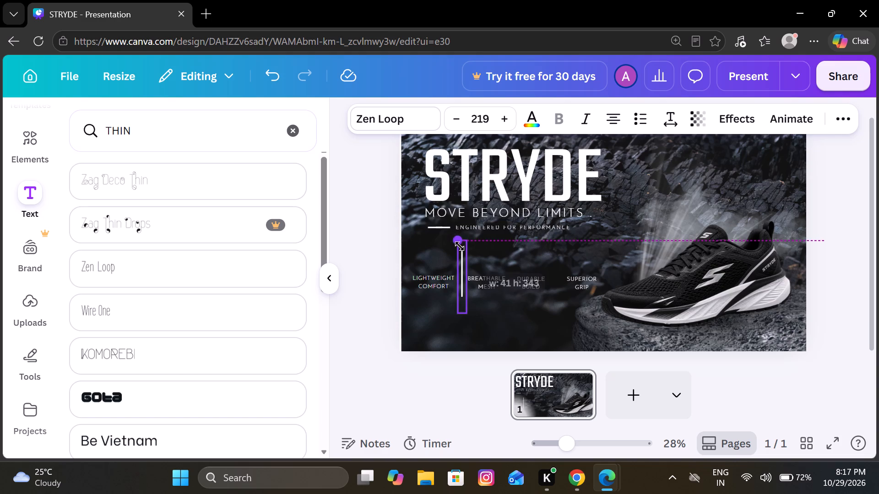
{"action": "left_click_drag", "start_coordinate": [460, 246], "coordinate": [461, 252]}
{"action": "left_click", "coordinate": [463, 308]}
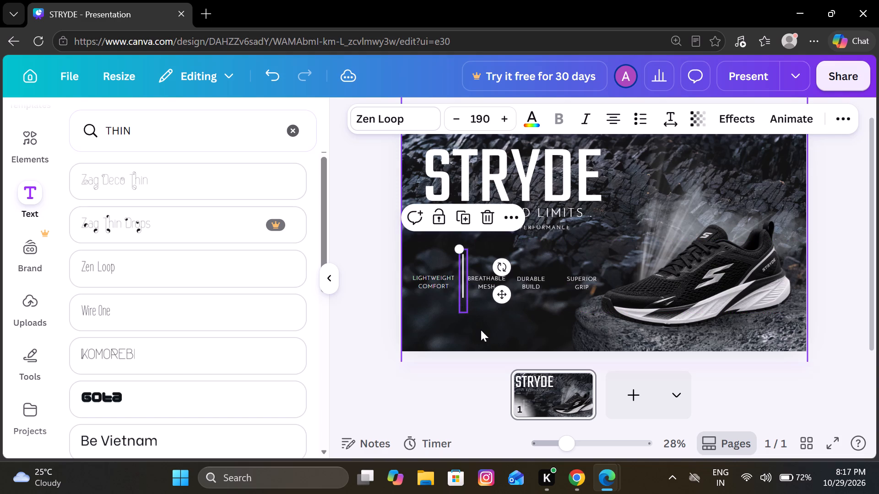
{"action": "left_click", "coordinate": [490, 332]}
Duplicate the | divider beside LIGHTWEIGHT COMFORT.
{"action": "left_click", "coordinate": [461, 291]}
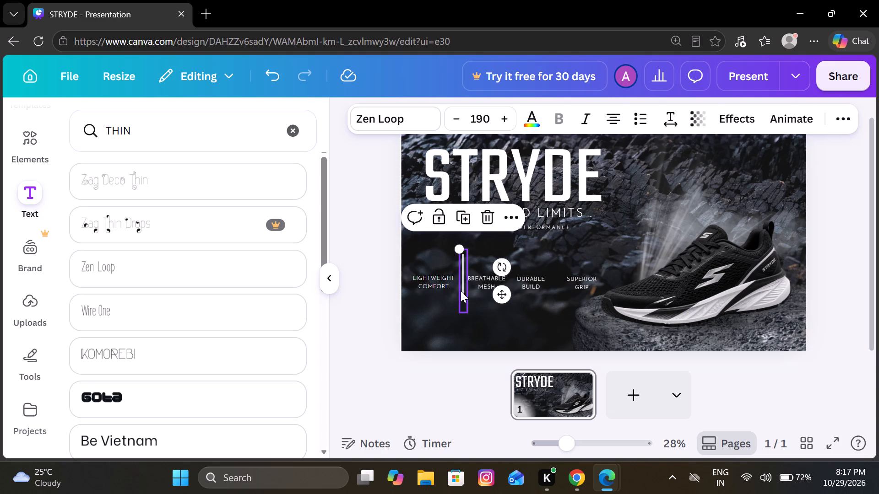
{"action": "left_click", "coordinate": [467, 224]}
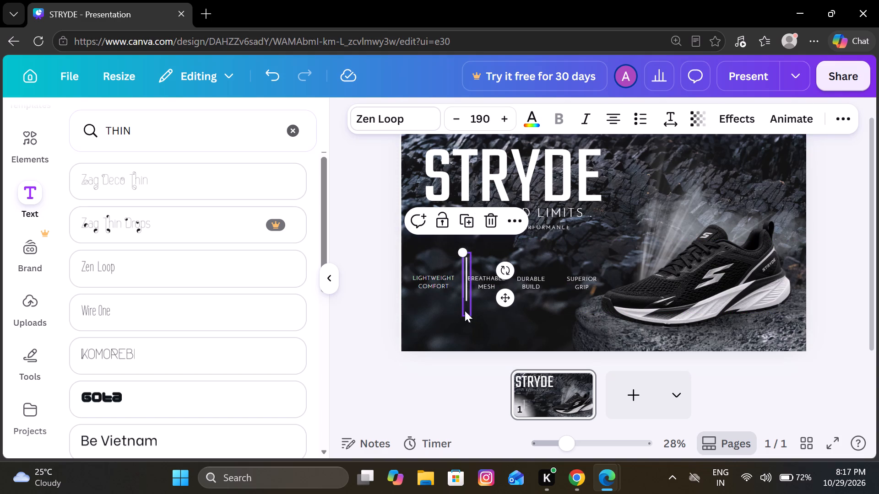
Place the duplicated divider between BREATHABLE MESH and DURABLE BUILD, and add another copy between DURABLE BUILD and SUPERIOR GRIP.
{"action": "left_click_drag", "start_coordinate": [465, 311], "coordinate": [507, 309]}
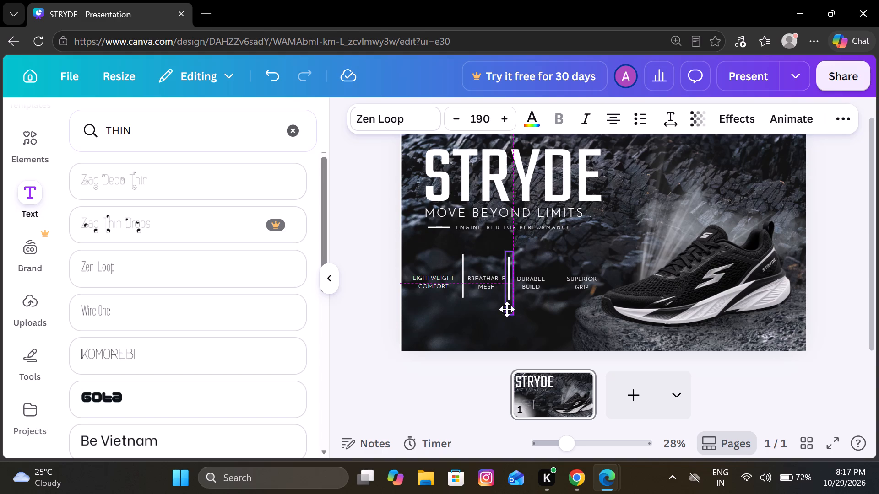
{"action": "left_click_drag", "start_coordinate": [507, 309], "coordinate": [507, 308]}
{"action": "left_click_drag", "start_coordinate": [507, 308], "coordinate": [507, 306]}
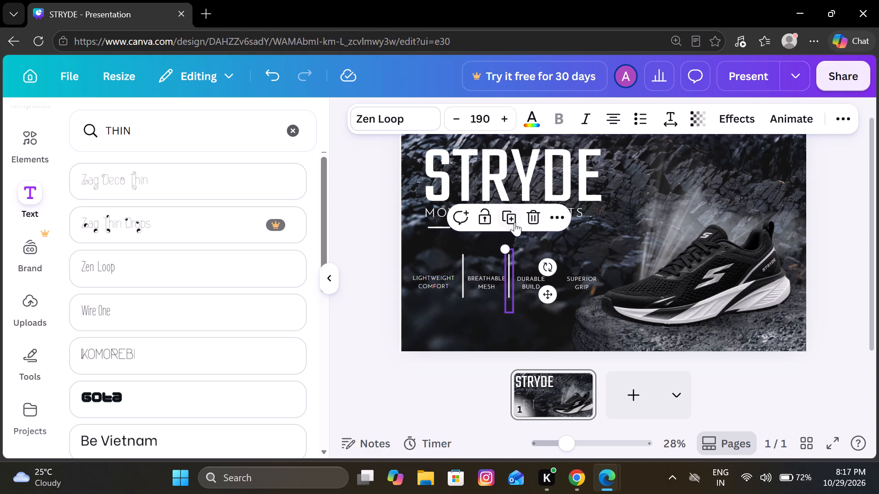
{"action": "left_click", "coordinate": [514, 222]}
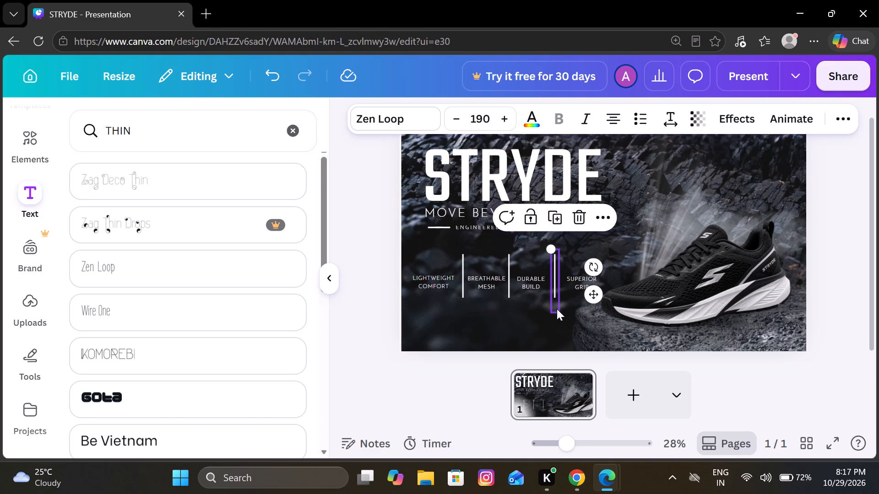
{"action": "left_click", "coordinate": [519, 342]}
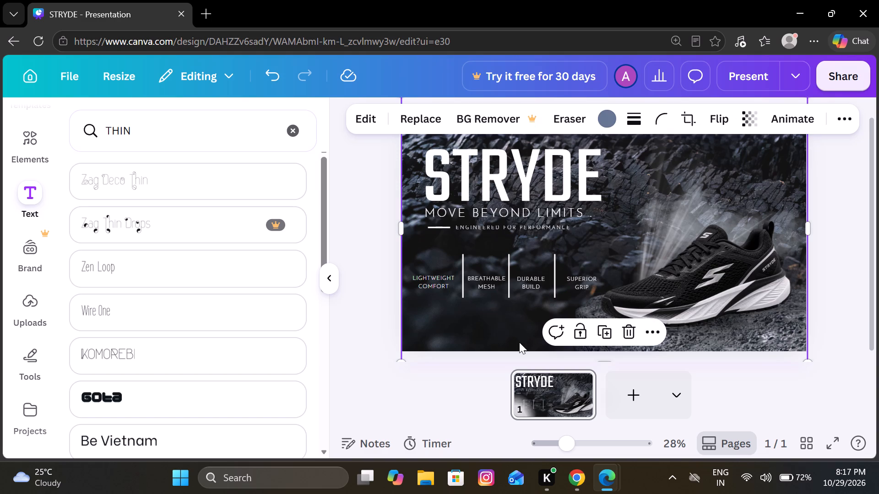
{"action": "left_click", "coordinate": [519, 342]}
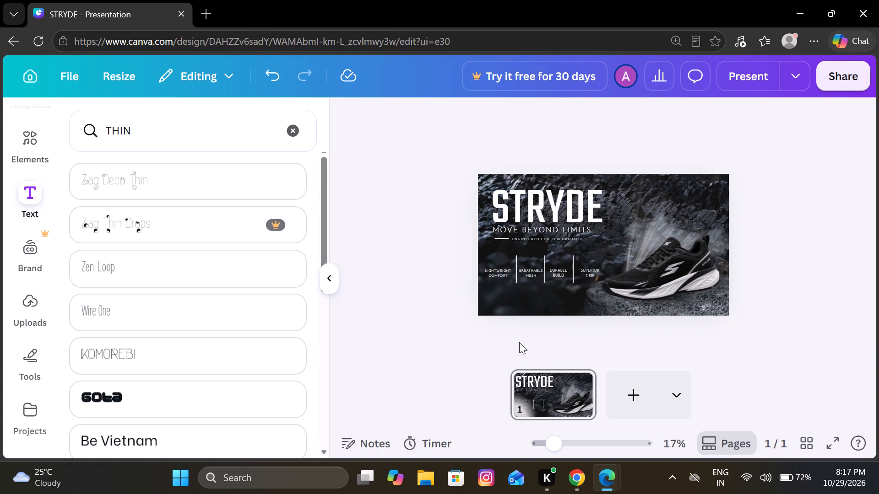
Shrink the divider beside LIGHTWEIGHT COMFORT to about size 133 and centre it vertically on the label row before BREATHABLE MESH.
{"action": "scroll", "coordinate": [515, 294], "scroll_direction": "up", "scroll_amount": 1}
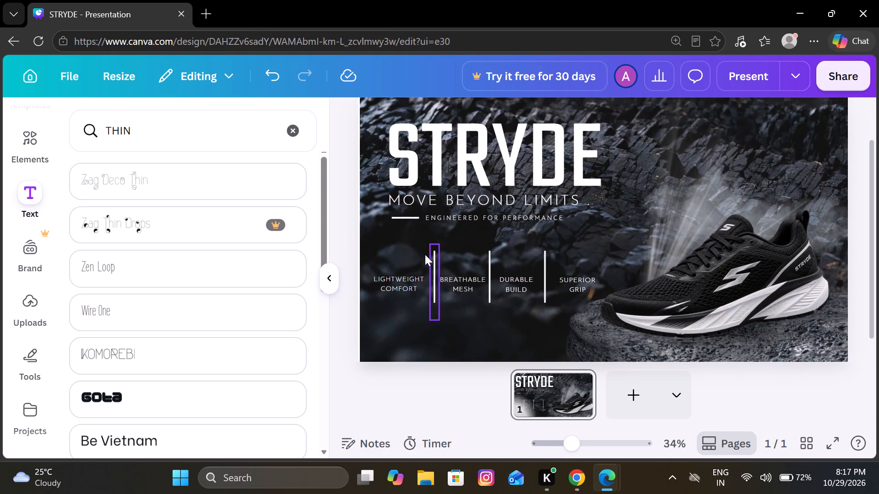
{"action": "left_click", "coordinate": [437, 255]}
{"action": "left_click_drag", "start_coordinate": [430, 248], "coordinate": [437, 271]}
{"action": "left_click_drag", "start_coordinate": [438, 307], "coordinate": [432, 291]}
{"action": "left_click", "coordinate": [448, 332]}
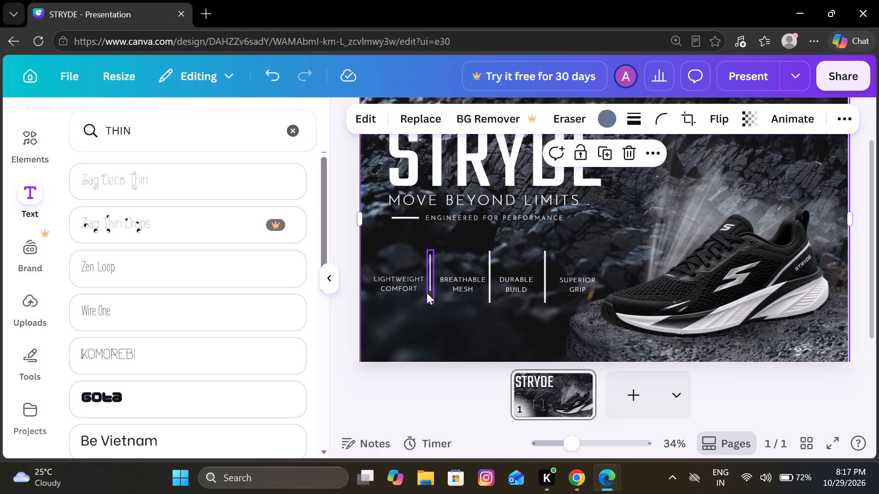
{"action": "left_click_drag", "start_coordinate": [427, 291], "coordinate": [429, 296]}
{"action": "left_click", "coordinate": [461, 322]}
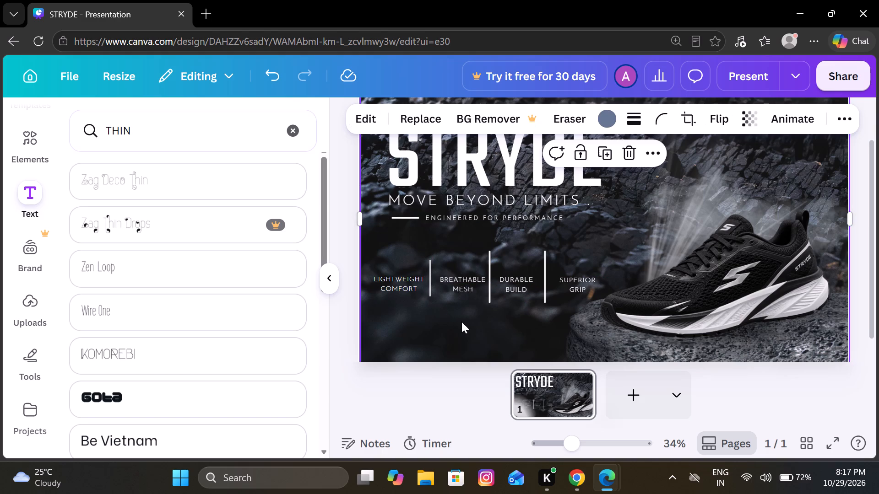
Delete the two taller dividers on either side of the DURABLE BUILD label.
{"action": "left_click", "coordinate": [489, 304]}
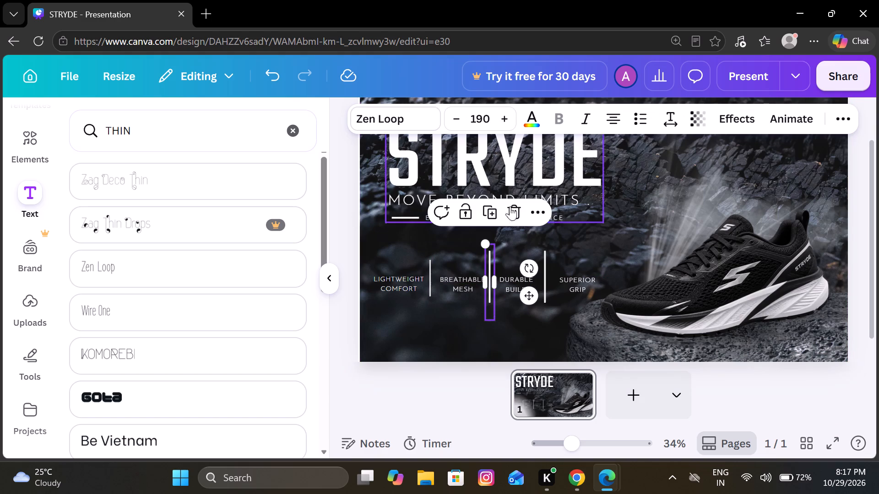
{"action": "left_click", "coordinate": [510, 202]}
{"action": "left_click", "coordinate": [547, 262]}
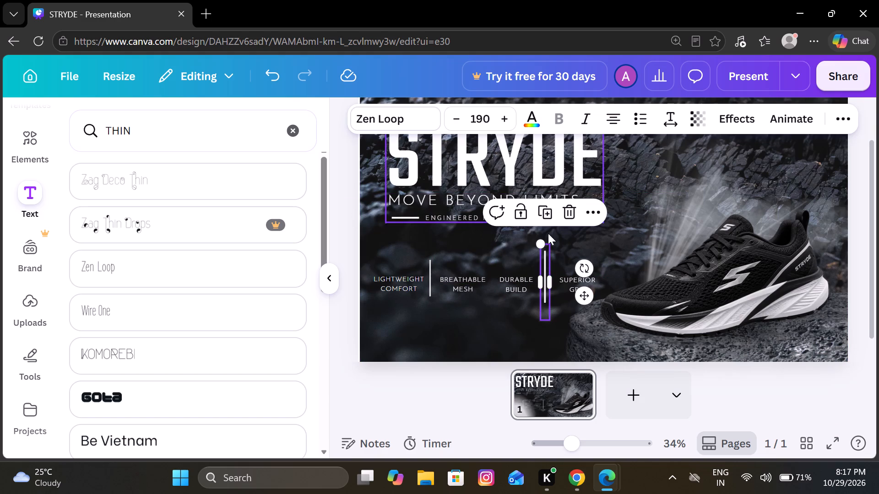
{"action": "left_click", "coordinate": [571, 209]}
{"action": "left_click", "coordinate": [571, 209]}
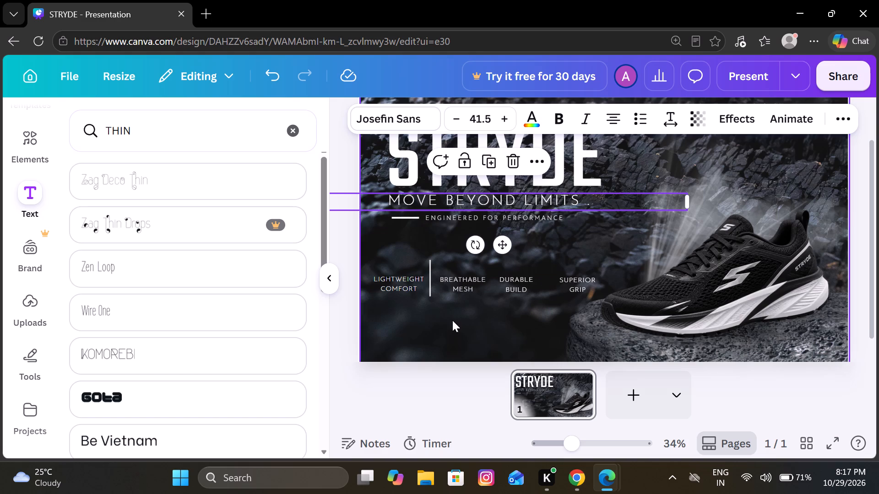
{"action": "left_click", "coordinate": [452, 320]}
Duplicate the shortened divider and place the copy between BREATHABLE MESH and DURABLE BUILD, level with the original.
{"action": "left_click", "coordinate": [428, 290]}
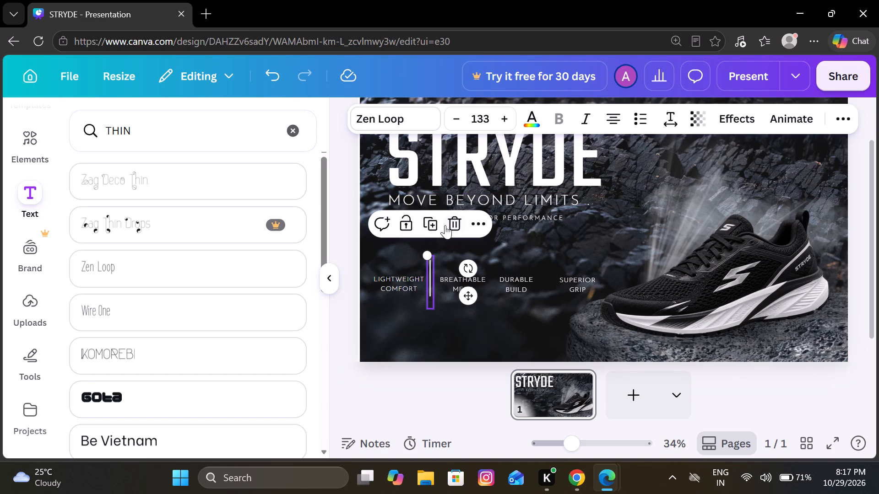
{"action": "left_click", "coordinate": [434, 225]}
{"action": "left_click_drag", "start_coordinate": [438, 311], "coordinate": [465, 306]}
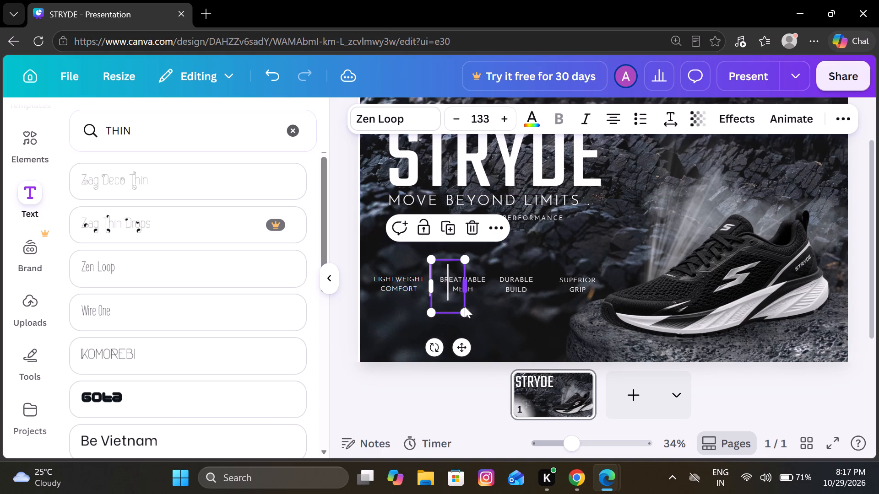
{"action": "left_click_drag", "start_coordinate": [446, 300], "coordinate": [488, 299]}
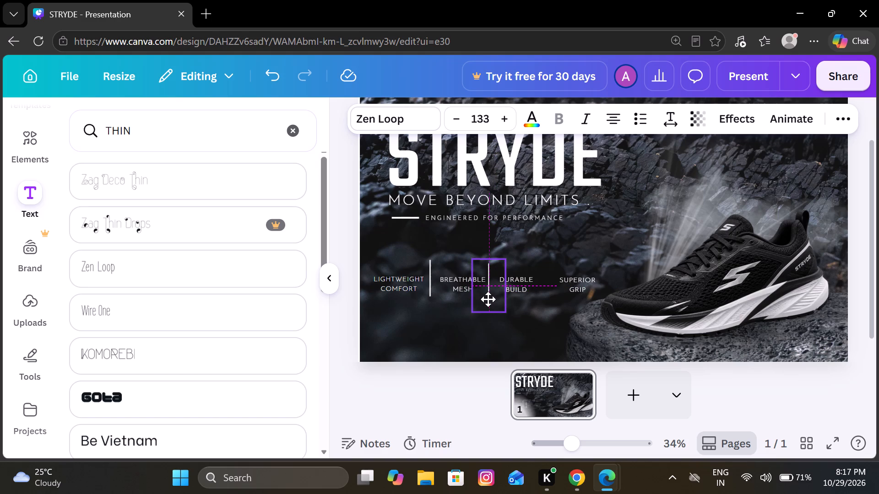
{"action": "left_click_drag", "start_coordinate": [488, 299], "coordinate": [490, 295]}
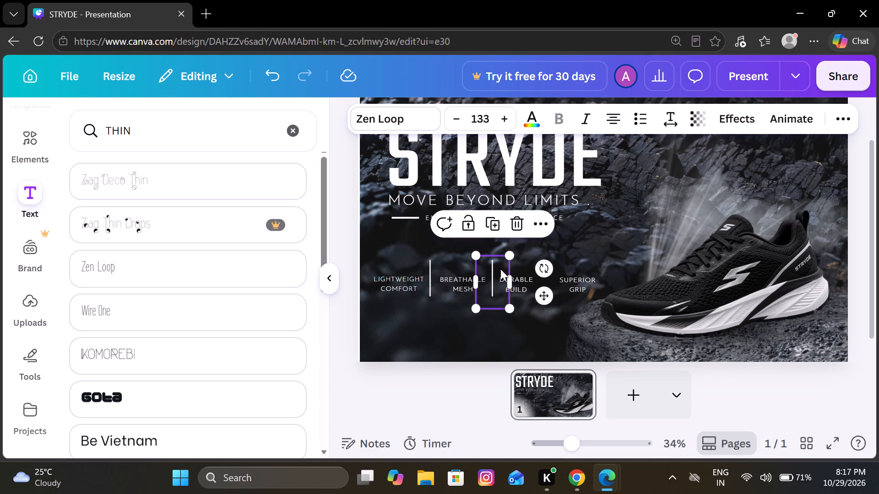
Duplicate the second short divider and place the copy between DURABLE BUILD and SUPERIOR GRIP in the same row.
{"action": "left_click", "coordinate": [493, 229]}
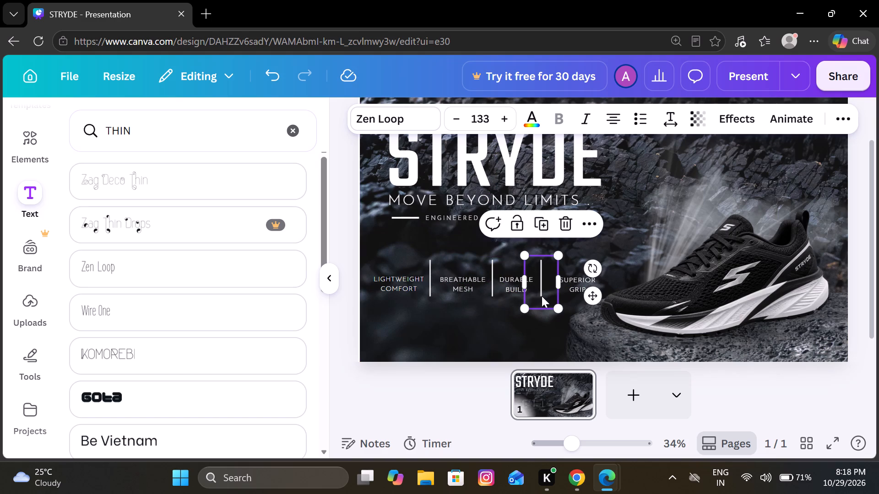
{"action": "left_click", "coordinate": [528, 333]}
{"action": "left_click_drag", "start_coordinate": [546, 300], "coordinate": [548, 300]}
{"action": "left_click_drag", "start_coordinate": [548, 300], "coordinate": [551, 299]}
{"action": "left_click", "coordinate": [492, 331]}
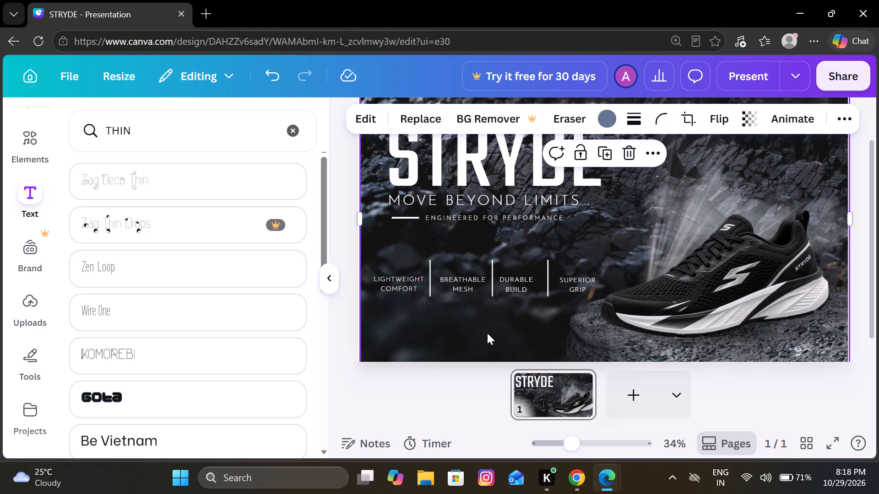
Search the graphics for "leaf outline" and add the simple black single-leaf outline to the banner.
{"action": "left_click", "coordinate": [296, 129]}
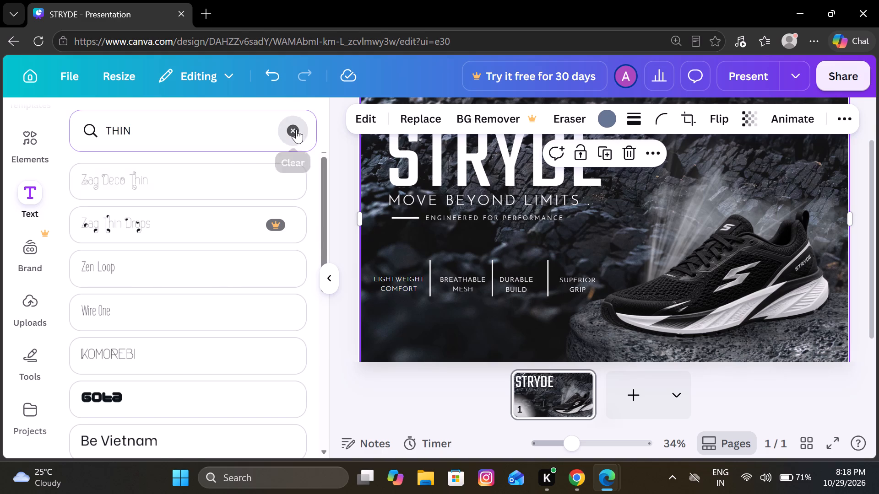
{"action": "left_click", "coordinate": [38, 134]}
{"action": "left_click", "coordinate": [87, 115]}
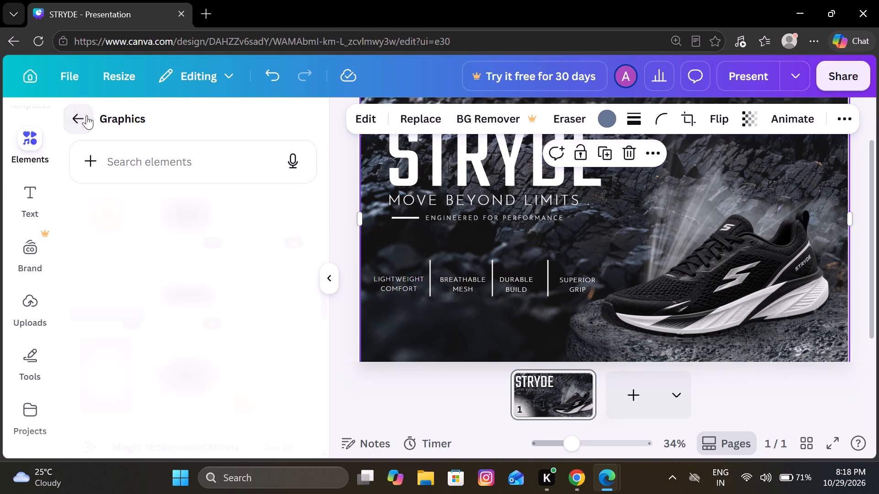
{"action": "left_click", "coordinate": [150, 149]}
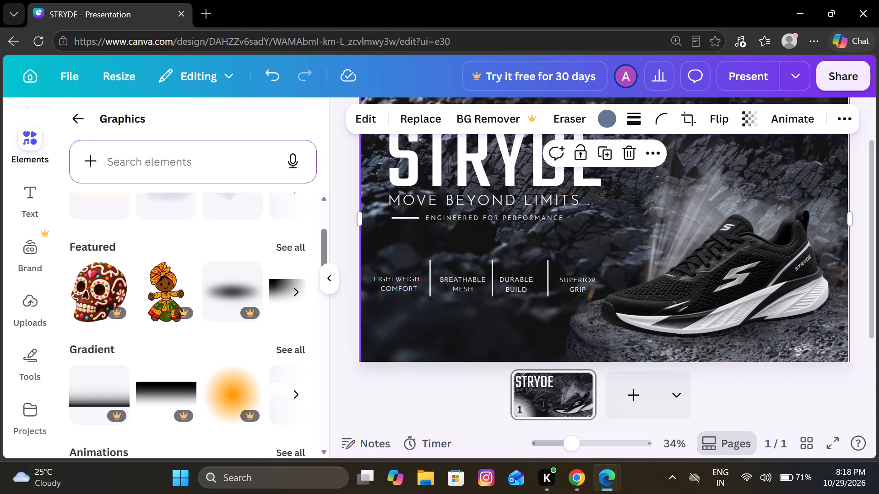
{"action": "left_click", "coordinate": [158, 166]}
{"action": "type", "text": "LR"}
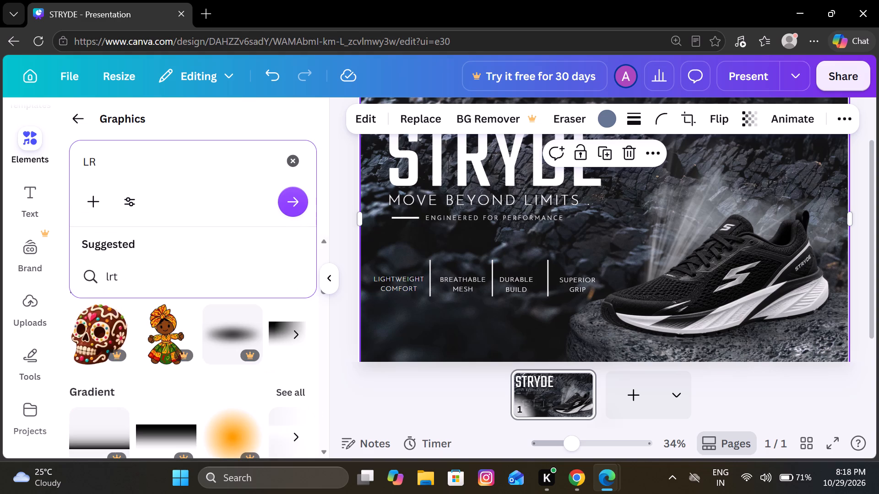
{"action": "key", "text": "BackSpace"}
{"action": "type", "text": "EAF"}
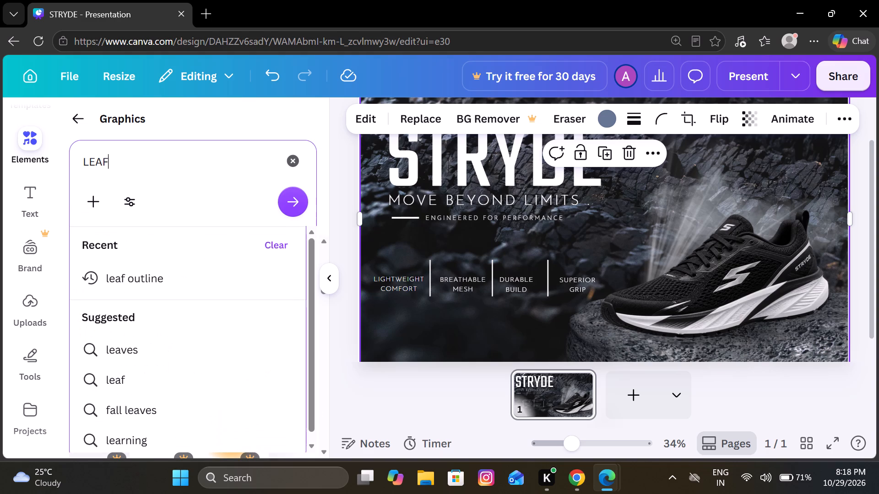
{"action": "key", "text": "space"}
{"action": "left_click", "coordinate": [145, 263]}
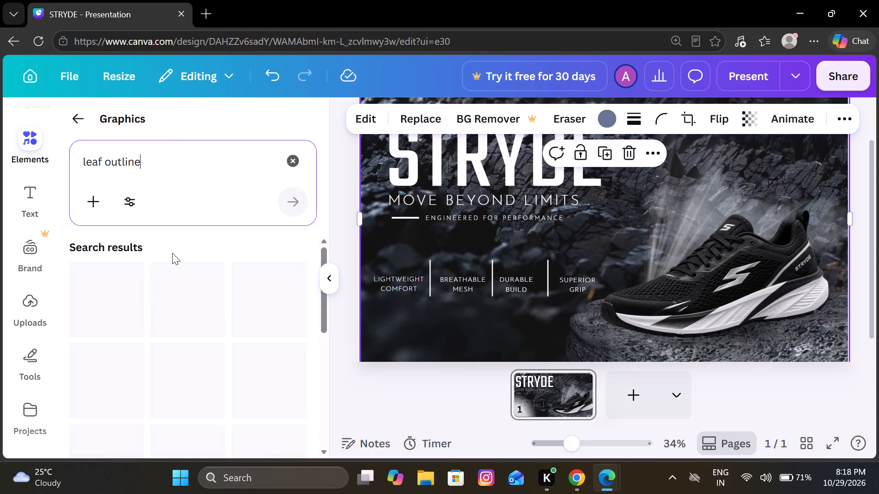
{"action": "scroll", "coordinate": [194, 305], "scroll_direction": "down", "scroll_amount": 2}
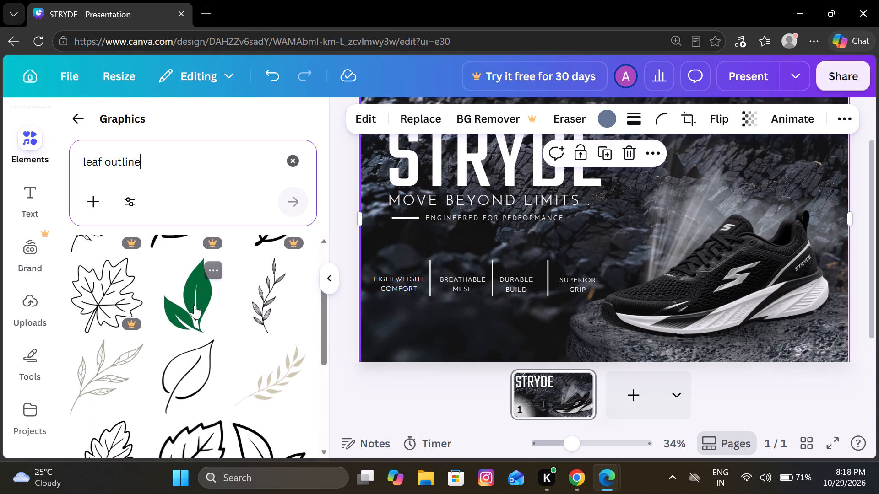
{"action": "left_click", "coordinate": [186, 363]}
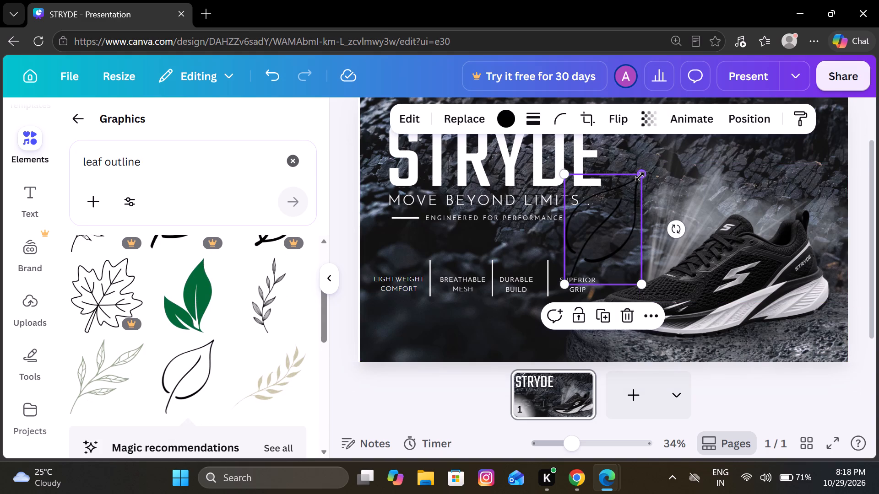
Recolour the leaf outline graphic white.
{"action": "left_click", "coordinate": [482, 118]}
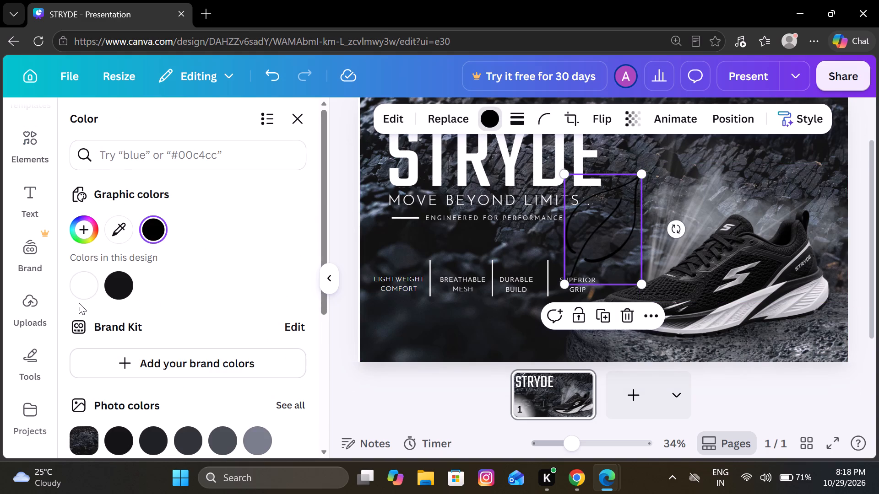
{"action": "left_click", "coordinate": [78, 294]}
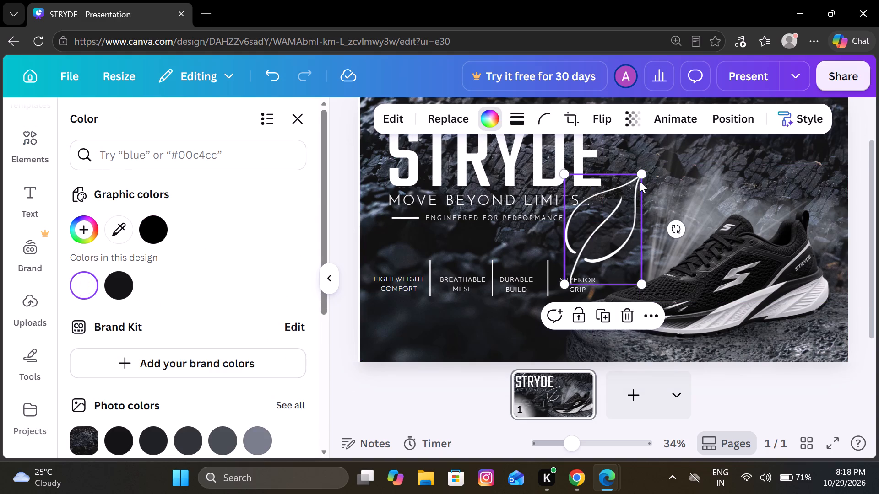
Shrink the white leaf to a small icon and place it centred just above the LIGHTWEIGHT COMFORT label.
{"action": "left_click_drag", "start_coordinate": [636, 174], "coordinate": [591, 269]}
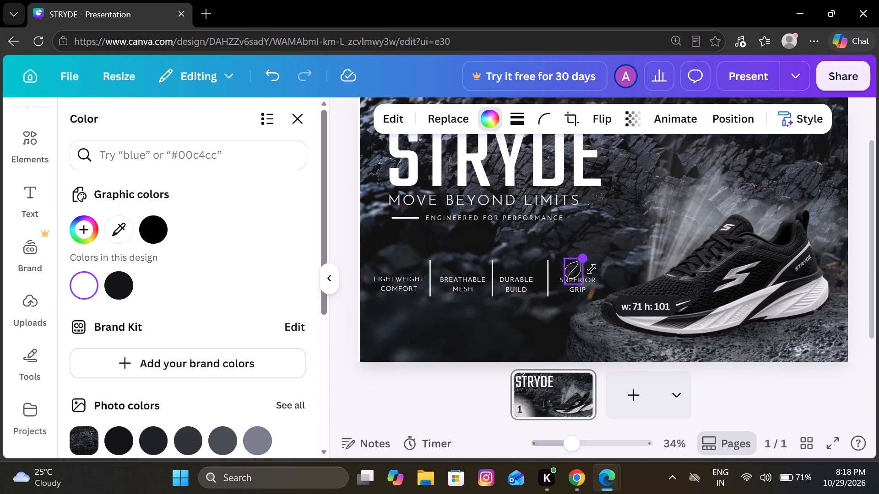
{"action": "left_click_drag", "start_coordinate": [591, 269], "coordinate": [591, 277]}
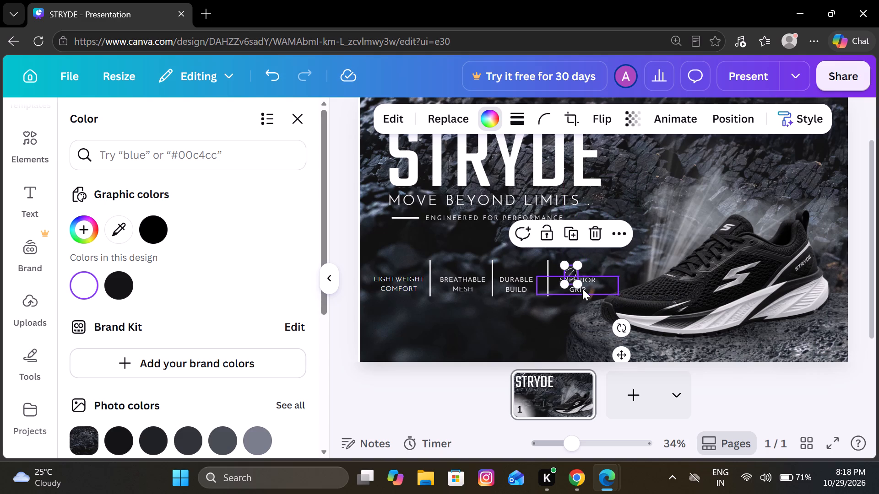
{"action": "left_click_drag", "start_coordinate": [570, 267], "coordinate": [397, 252]}
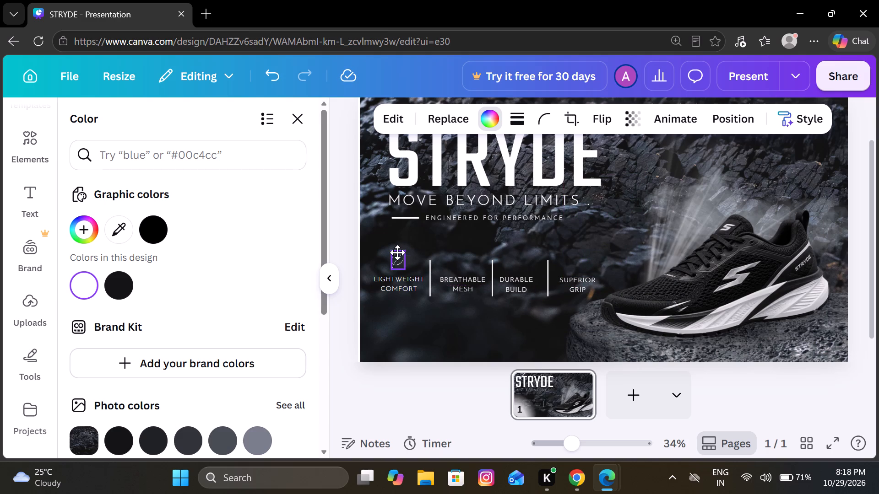
{"action": "left_click_drag", "start_coordinate": [397, 252], "coordinate": [397, 255]}
{"action": "left_click", "coordinate": [465, 353]}
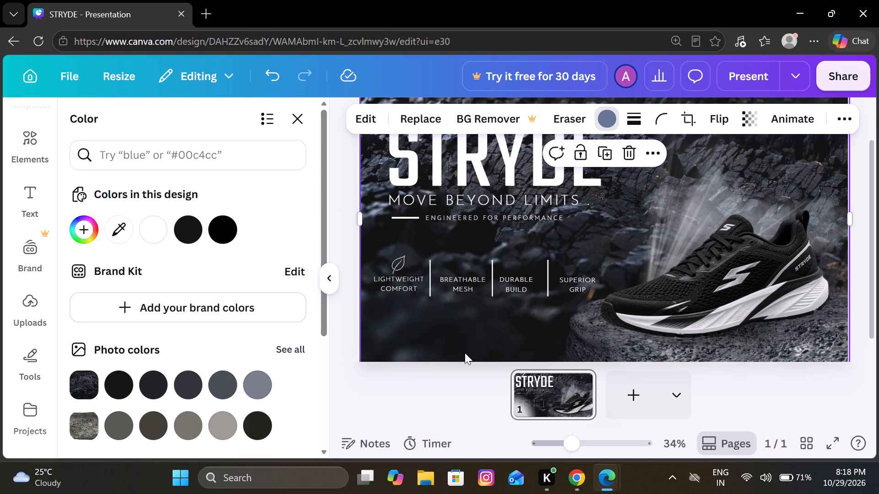
Move the LIGHTWEIGHT COMFORT, BREATHABLE MESH, DURABLE BUILD and SUPERIOR GRIP labels slightly down, keeping them aligned in one row.
{"action": "left_click", "coordinate": [401, 289]}
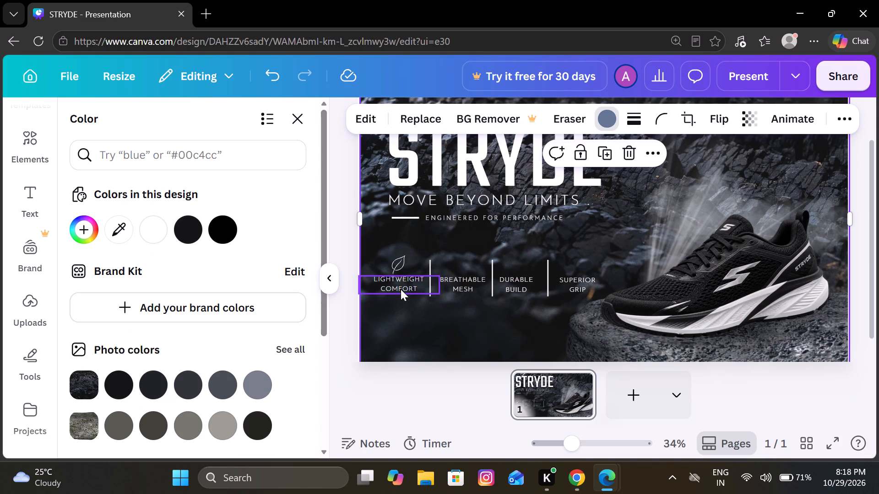
{"action": "left_click", "coordinate": [400, 289]}
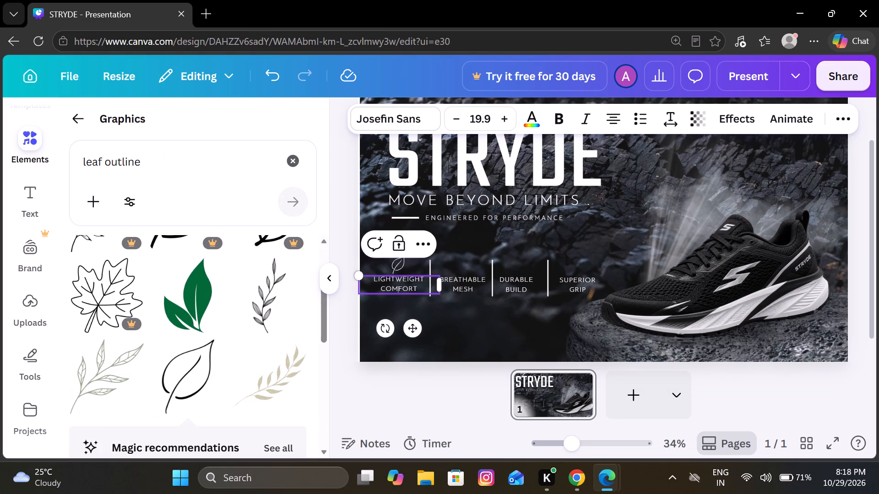
{"action": "left_click", "coordinate": [400, 289]}
{"action": "double_click", "coordinate": [420, 301]}
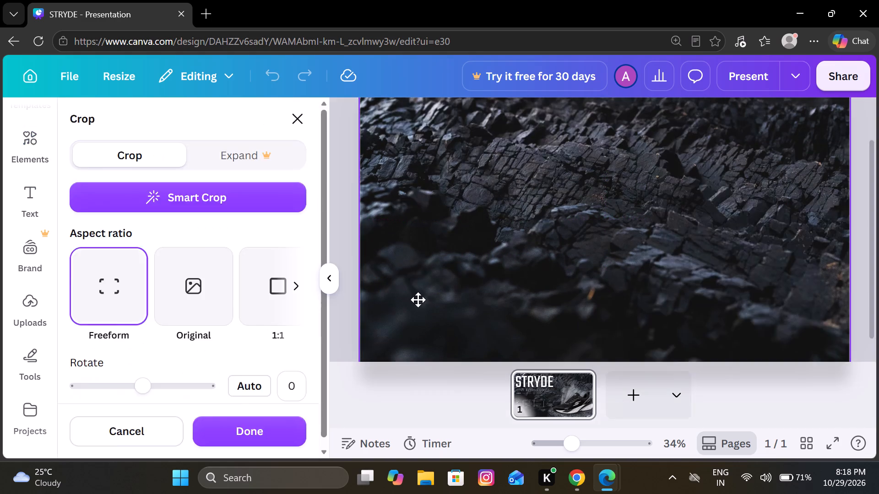
{"action": "left_click", "coordinate": [412, 291]}
{"action": "left_click_drag", "start_coordinate": [412, 291], "coordinate": [412, 292]}
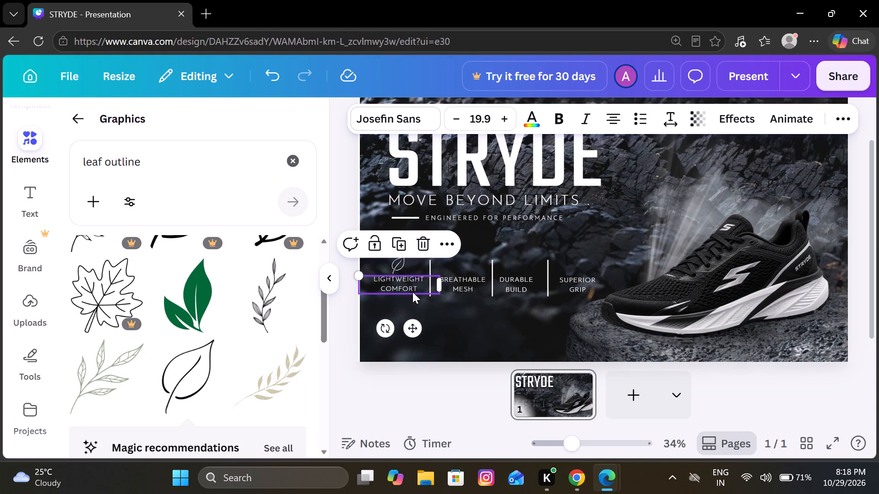
{"action": "left_click_drag", "start_coordinate": [412, 292], "coordinate": [412, 295]}
{"action": "left_click", "coordinate": [456, 317]}
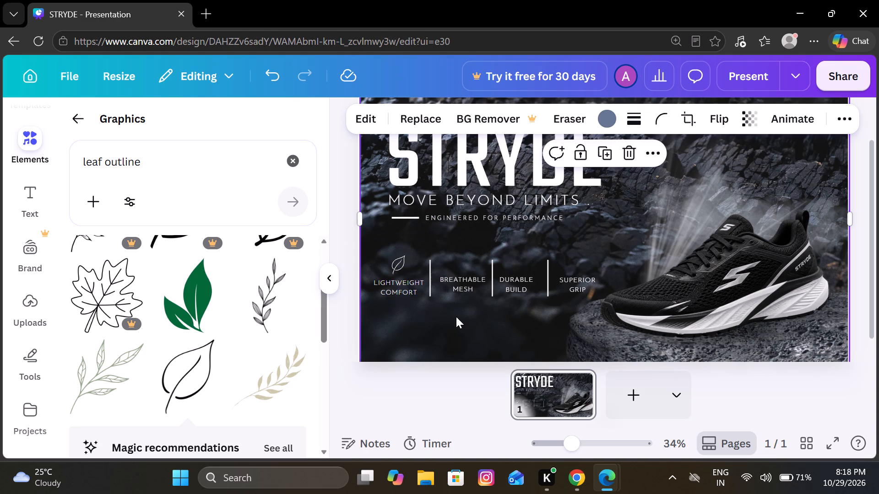
{"action": "left_click", "coordinate": [466, 290]}
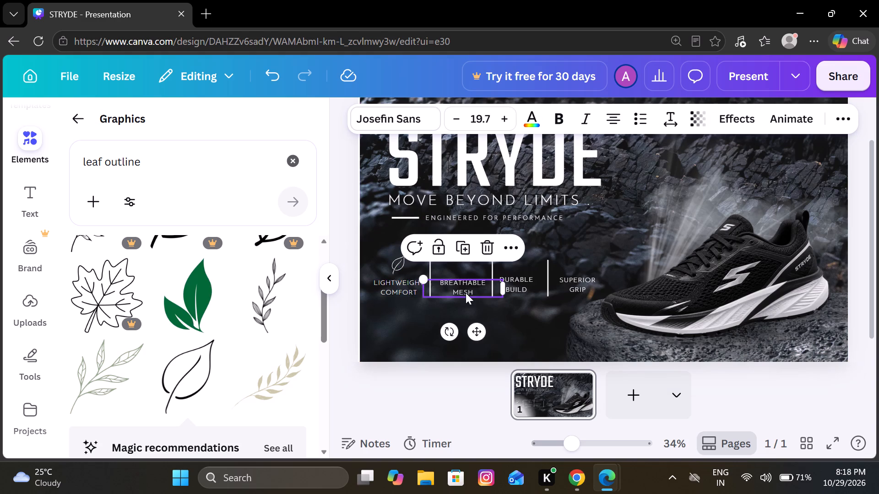
{"action": "left_click", "coordinate": [521, 279]}
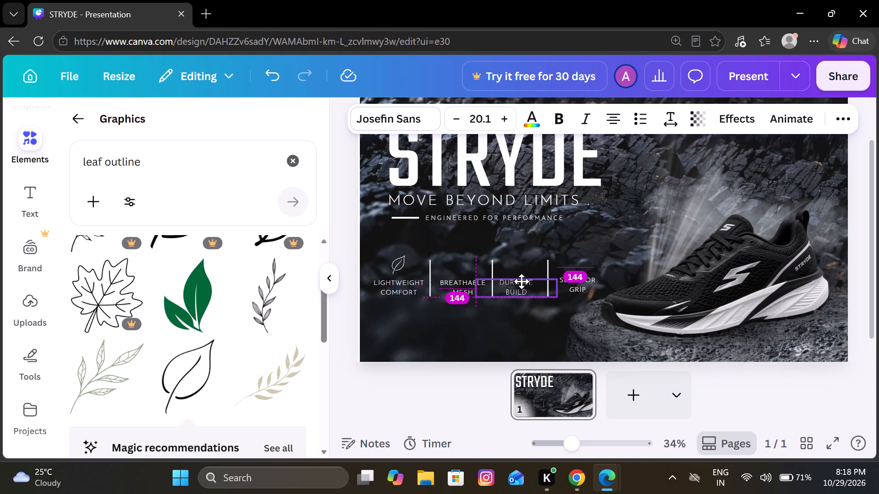
{"action": "left_click", "coordinate": [573, 282]}
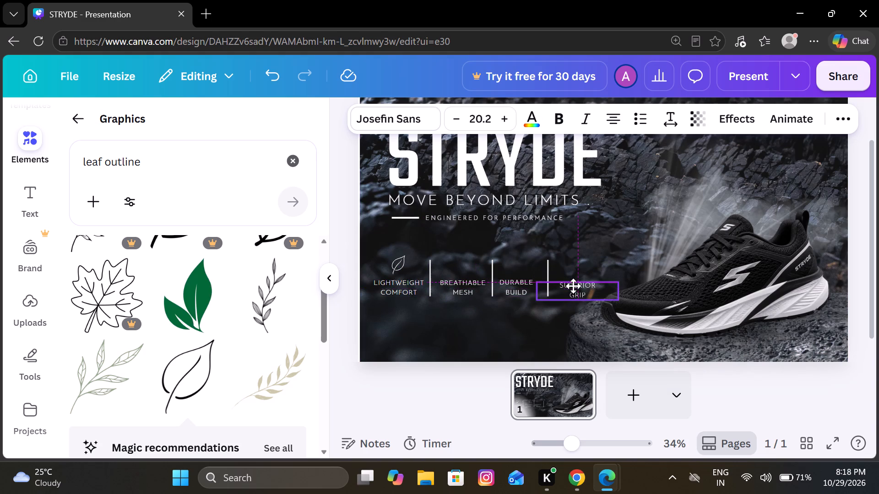
{"action": "left_click", "coordinate": [536, 321]}
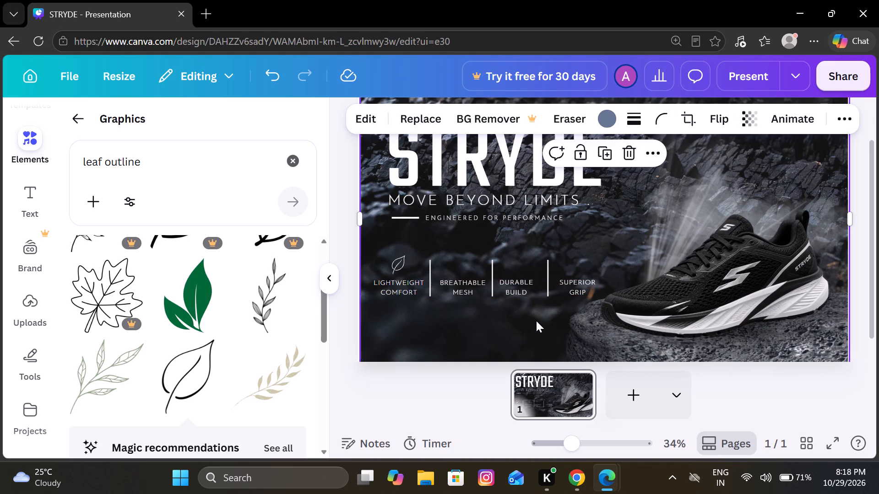
Search the graphics for "wave line" and add the thin, regular black wavy line to the banner.
{"action": "left_click", "coordinate": [296, 158]}
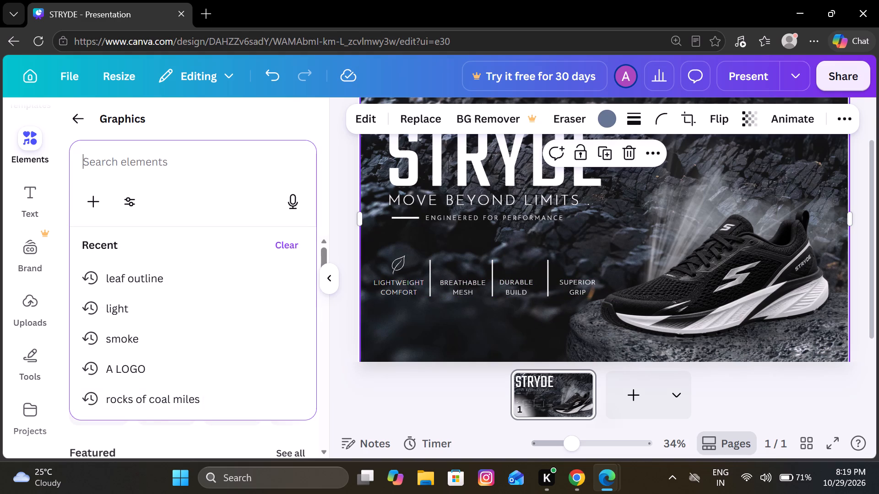
{"action": "type", "text": "WAV"}
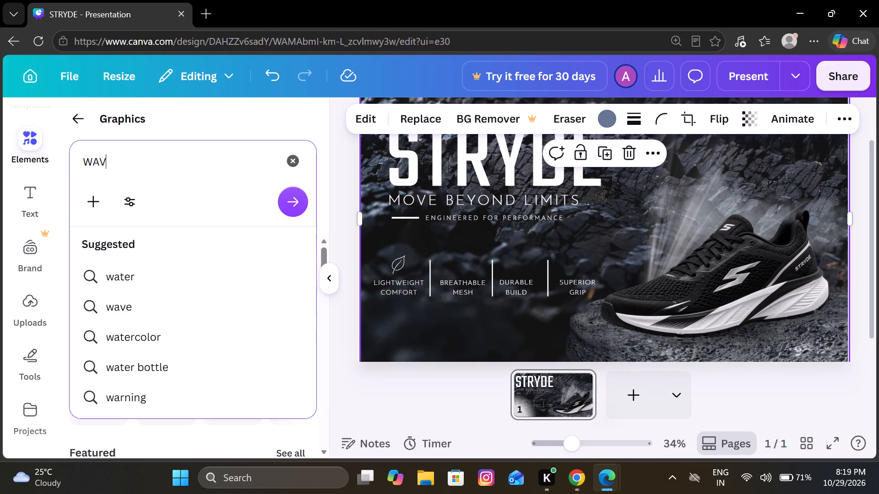
{"action": "type", "text": "E"}
{"action": "key", "text": "space"}
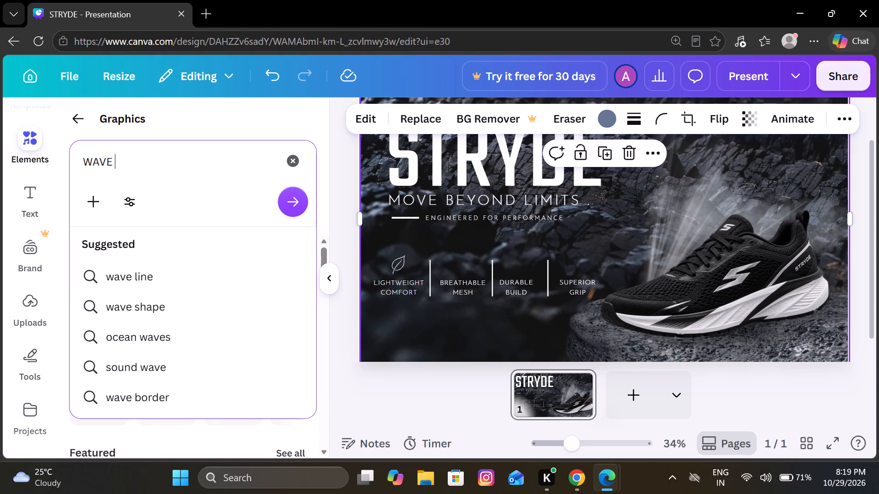
{"action": "left_click", "coordinate": [191, 315]}
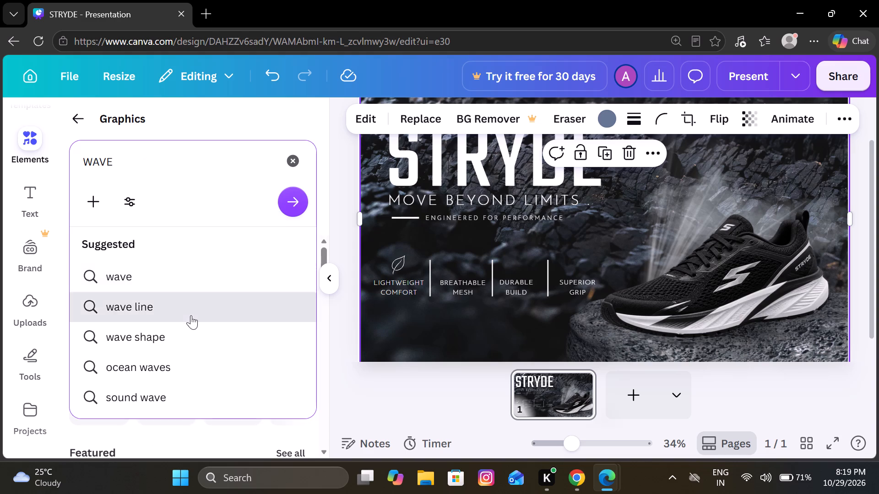
{"action": "scroll", "coordinate": [213, 335], "scroll_direction": "down", "scroll_amount": 1}
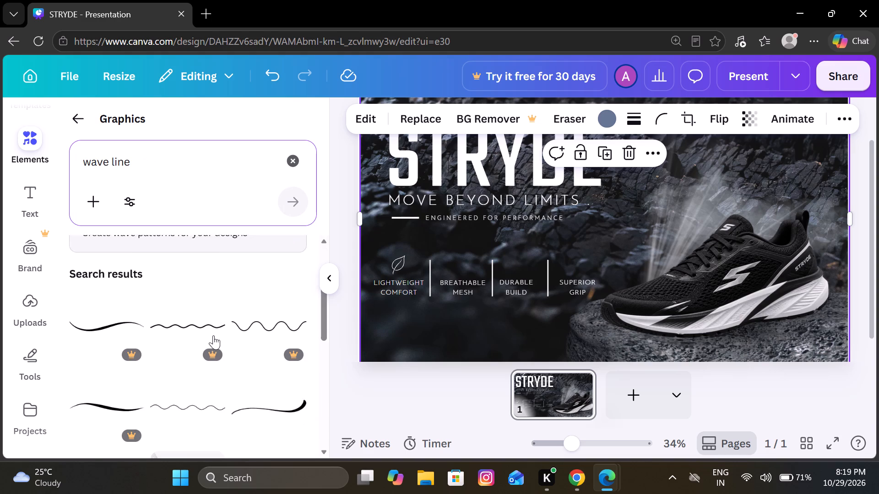
{"action": "scroll", "coordinate": [213, 335], "scroll_direction": "down", "scroll_amount": 2}
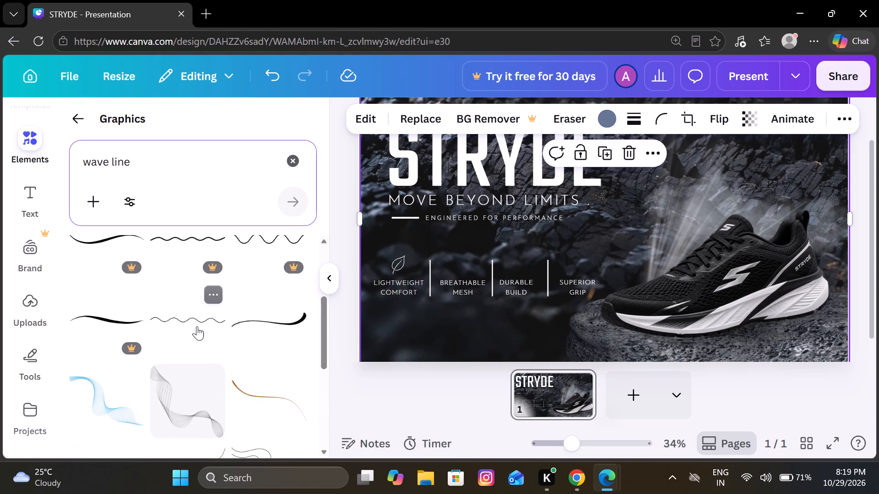
{"action": "scroll", "coordinate": [219, 339], "scroll_direction": "down", "scroll_amount": 1}
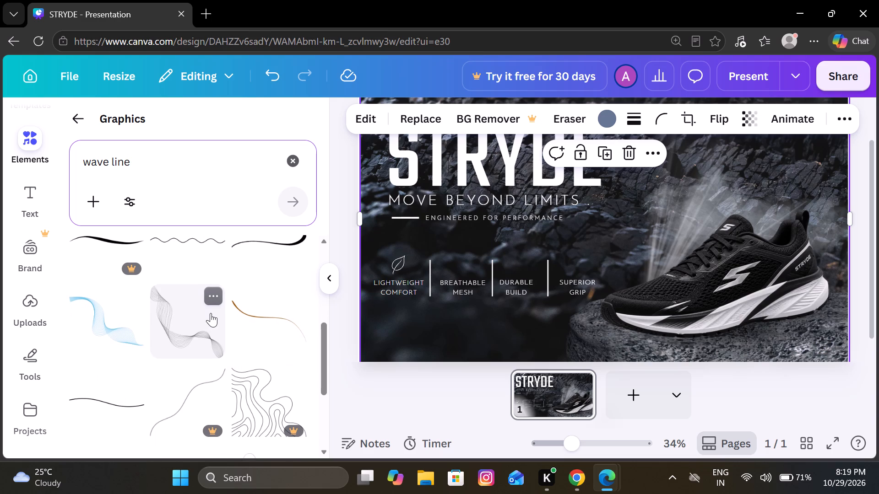
{"action": "scroll", "coordinate": [211, 313], "scroll_direction": "up", "scroll_amount": 1}
{"action": "left_click", "coordinate": [209, 313]}
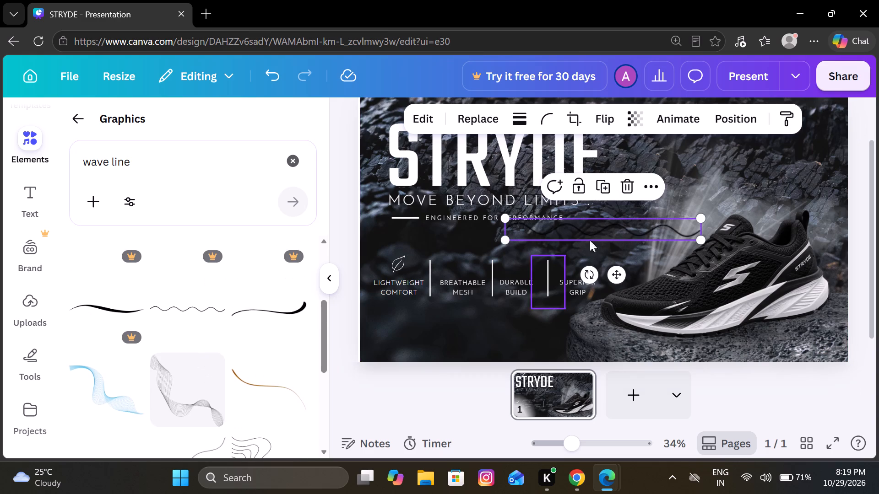
Recolour the wavy line graphic white.
{"action": "left_click", "coordinate": [494, 119]}
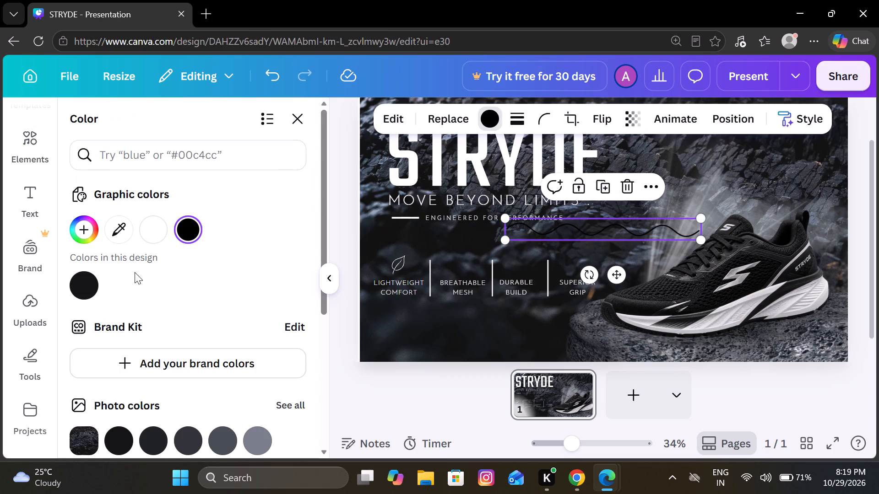
{"action": "left_click", "coordinate": [152, 234]}
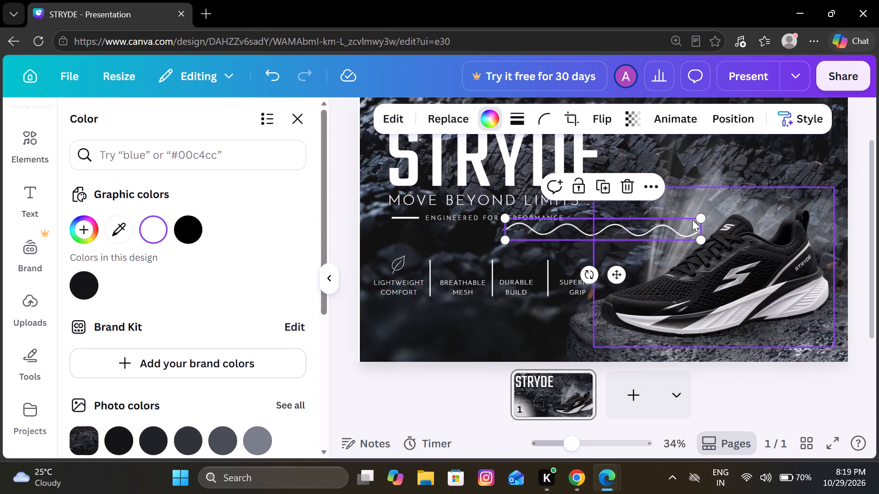
Shrink the white wavy line to slightly narrower than the BREATHABLE MESH label and centre it above that label.
{"action": "left_click_drag", "start_coordinate": [699, 221], "coordinate": [566, 233]}
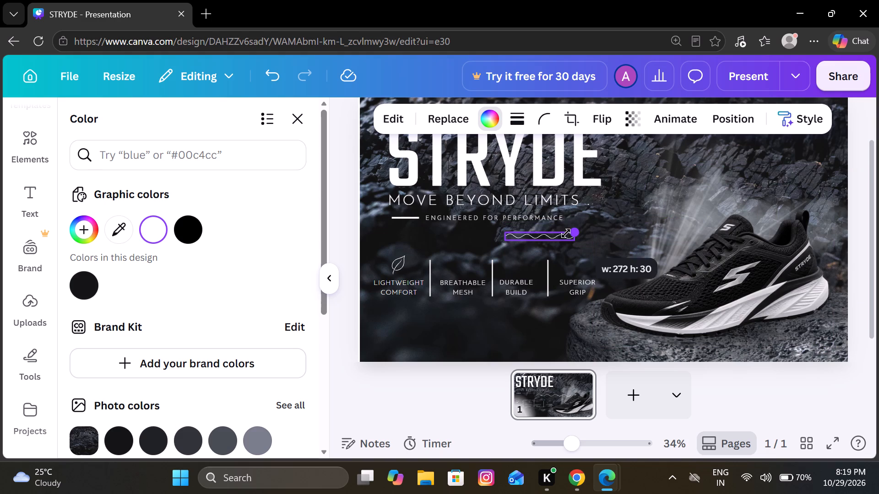
{"action": "left_click_drag", "start_coordinate": [566, 233], "coordinate": [523, 243]}
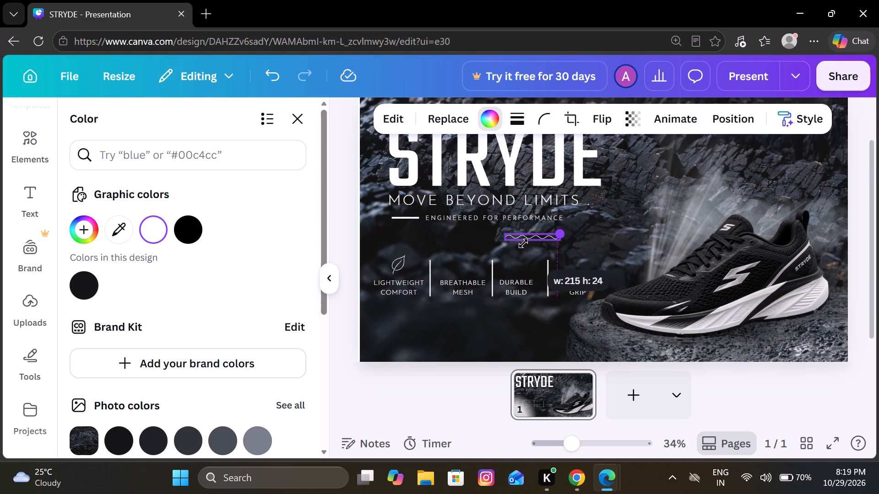
{"action": "left_click_drag", "start_coordinate": [523, 243], "coordinate": [525, 243]}
{"action": "left_click_drag", "start_coordinate": [541, 236], "coordinate": [478, 264]}
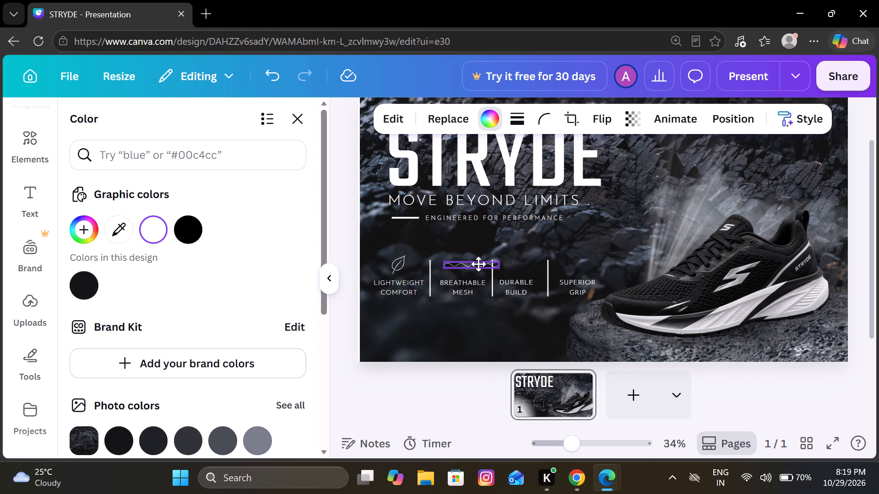
{"action": "left_click_drag", "start_coordinate": [478, 264], "coordinate": [470, 267]}
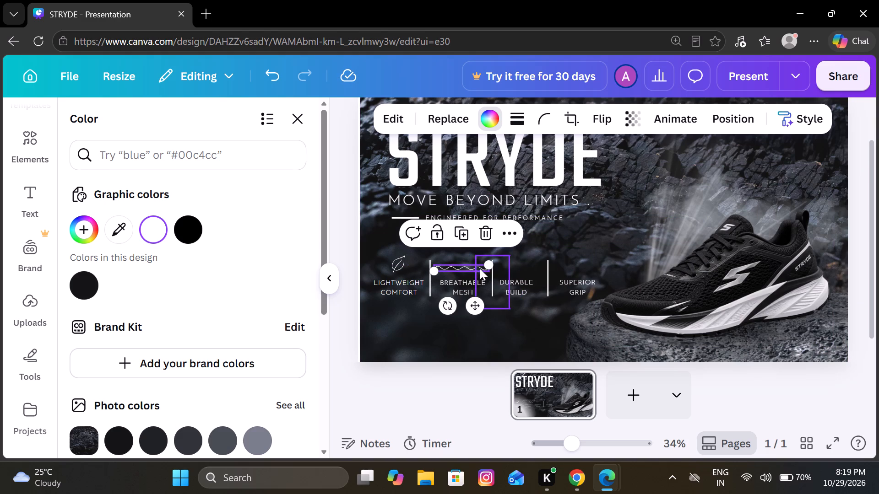
{"action": "left_click_drag", "start_coordinate": [486, 266], "coordinate": [473, 268]}
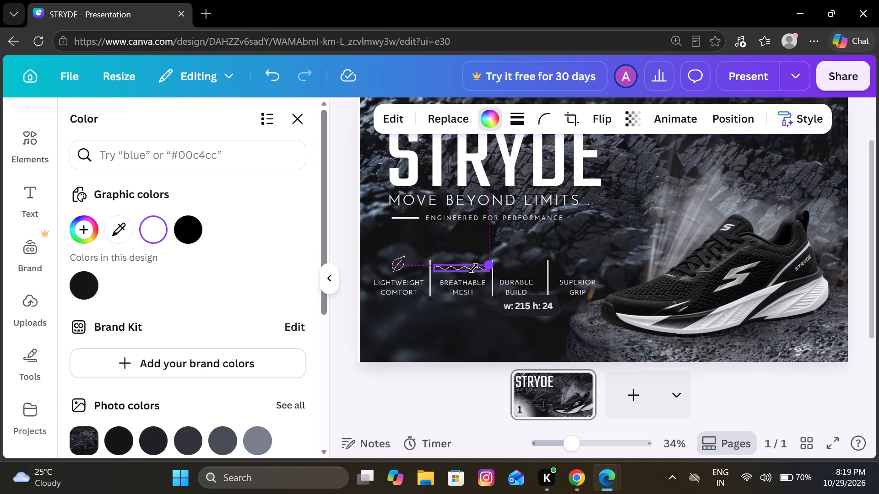
{"action": "left_click_drag", "start_coordinate": [473, 268], "coordinate": [463, 271]}
{"action": "scroll", "coordinate": [463, 271], "scroll_direction": "up", "scroll_amount": 1}
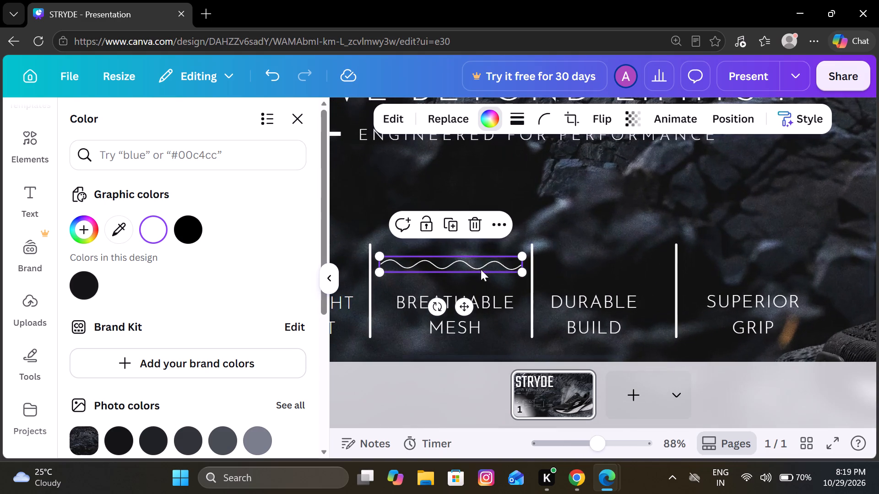
{"action": "left_click_drag", "start_coordinate": [520, 257], "coordinate": [469, 261]}
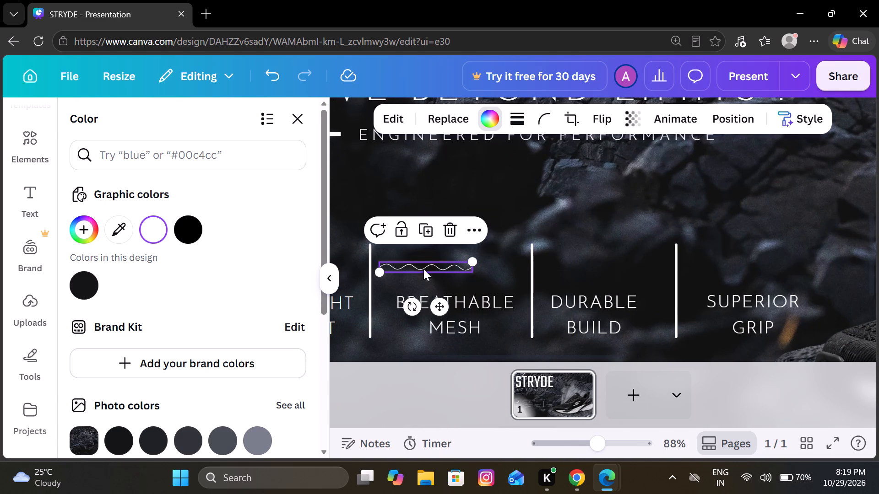
{"action": "left_click_drag", "start_coordinate": [423, 268], "coordinate": [456, 255]}
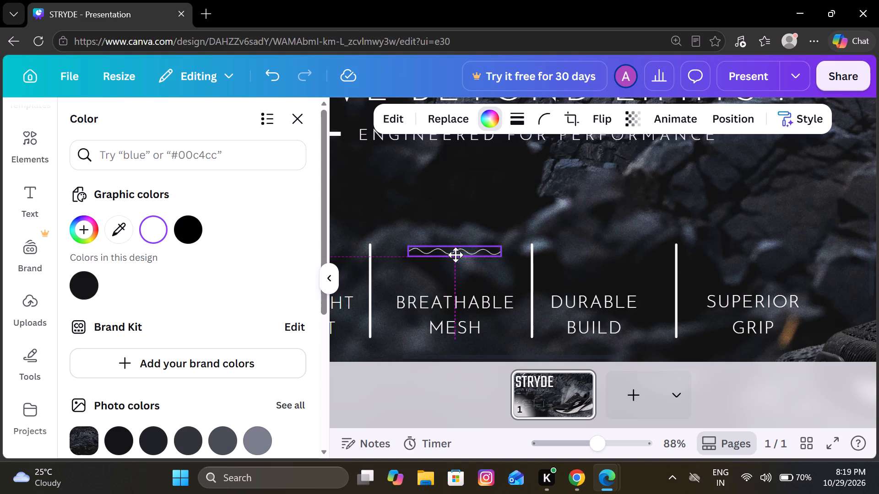
{"action": "left_click_drag", "start_coordinate": [456, 255], "coordinate": [455, 257]}
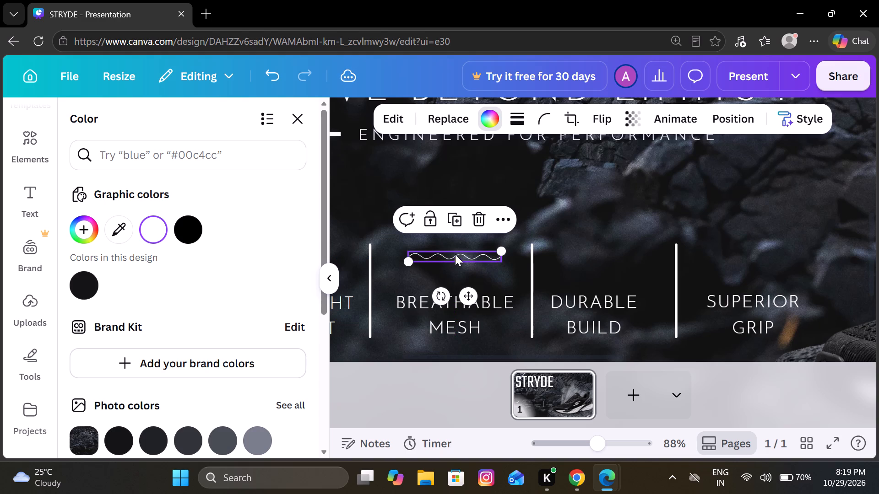
Duplicate the white wavy line three times, stacking the copies closely beneath the original above BREATHABLE MESH.
{"action": "left_click", "coordinate": [455, 215]}
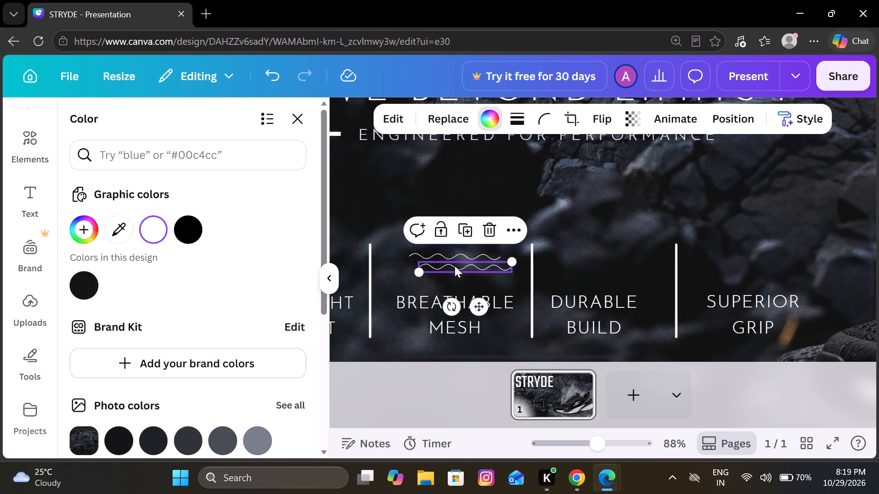
{"action": "left_click_drag", "start_coordinate": [455, 266], "coordinate": [445, 263]}
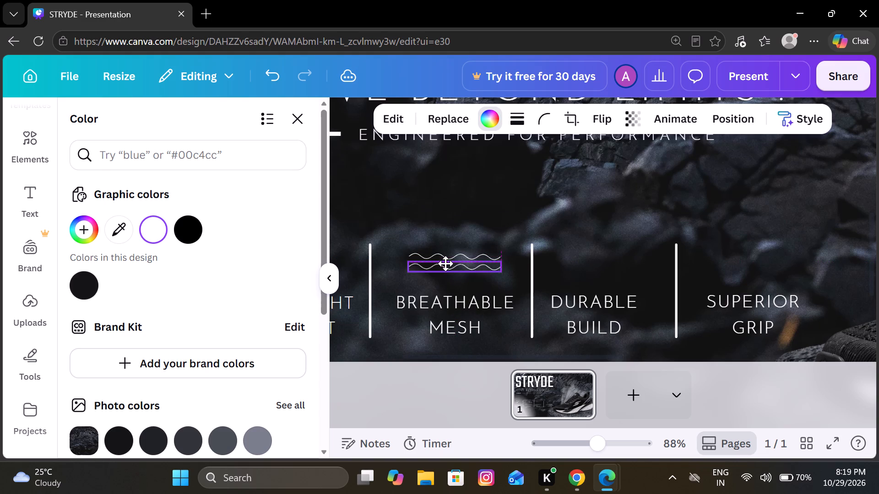
{"action": "left_click_drag", "start_coordinate": [445, 263], "coordinate": [445, 262]}
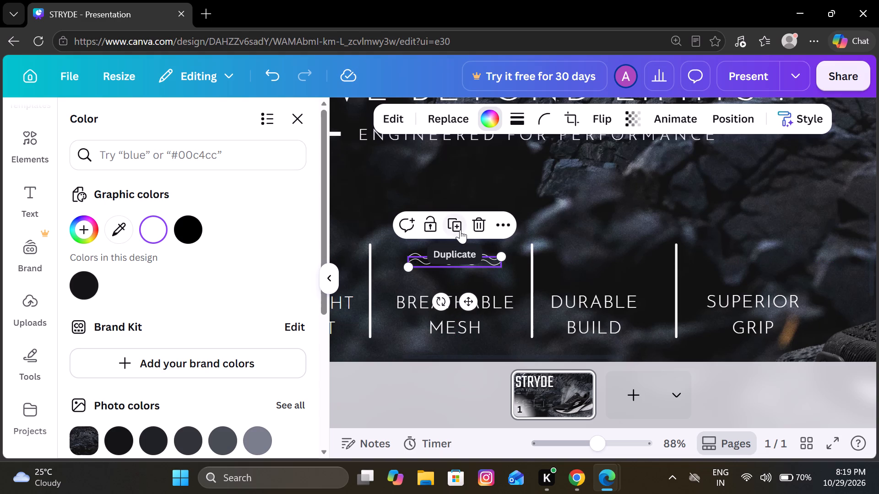
{"action": "left_click", "coordinate": [460, 230]}
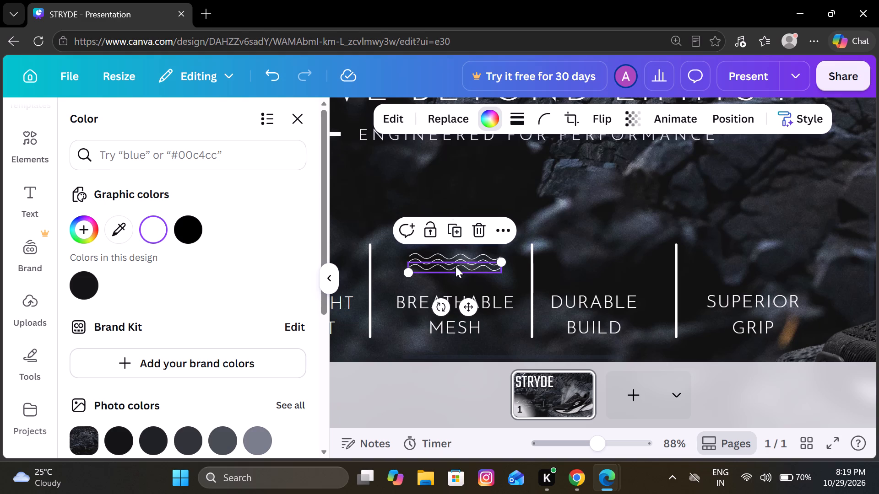
{"action": "left_click", "coordinate": [456, 266]}
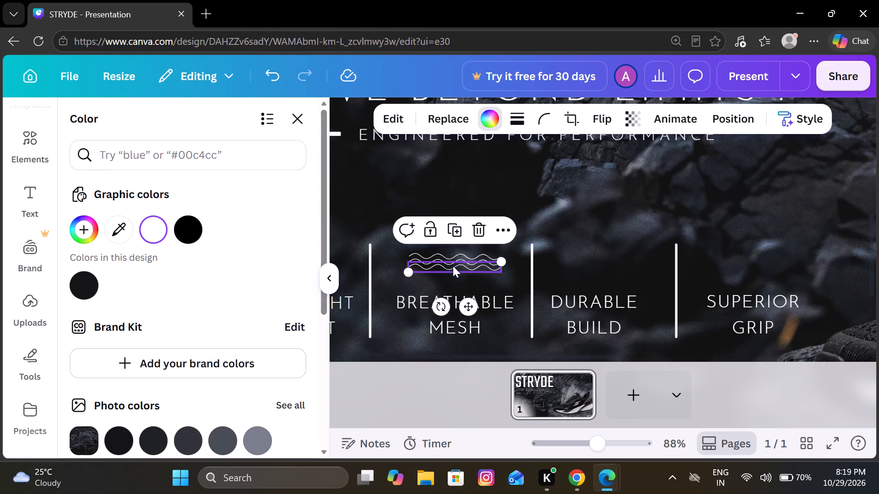
{"action": "left_click", "coordinate": [479, 193]}
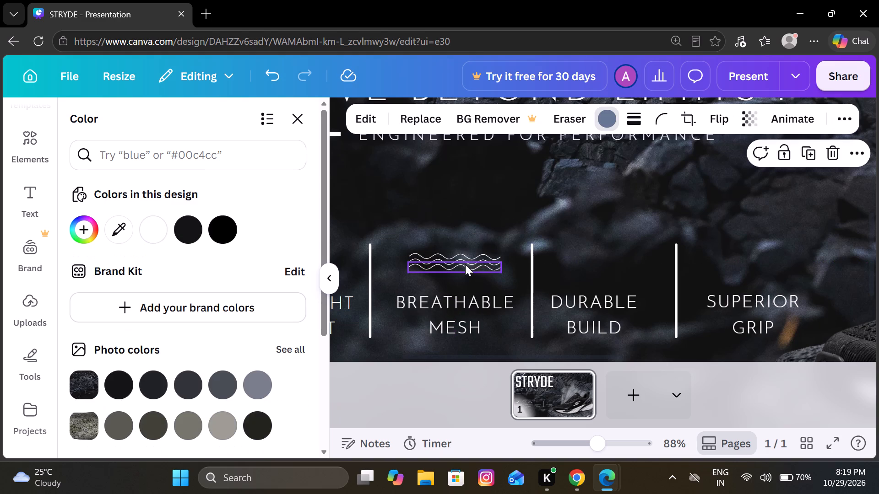
{"action": "left_click", "coordinate": [465, 264]}
{"action": "left_click", "coordinate": [459, 231]}
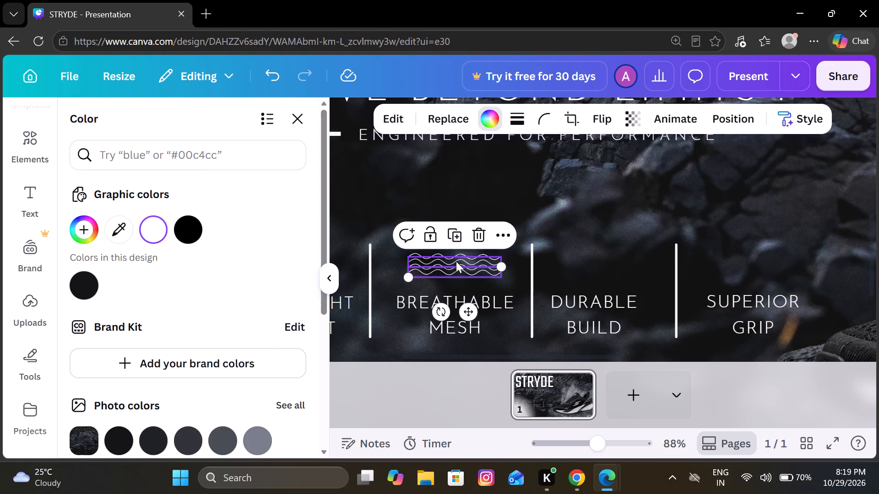
Search the graphics for "DURABELITY LINE" and look through the results for an icon to suit the DURABLE BUILD label.
{"action": "left_click", "coordinate": [498, 172]}
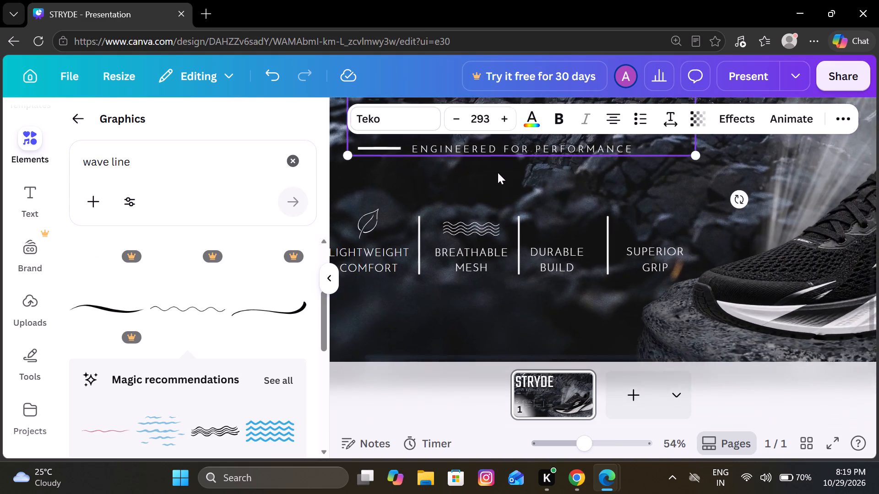
{"action": "scroll", "coordinate": [498, 172], "scroll_direction": "up", "scroll_amount": 1}
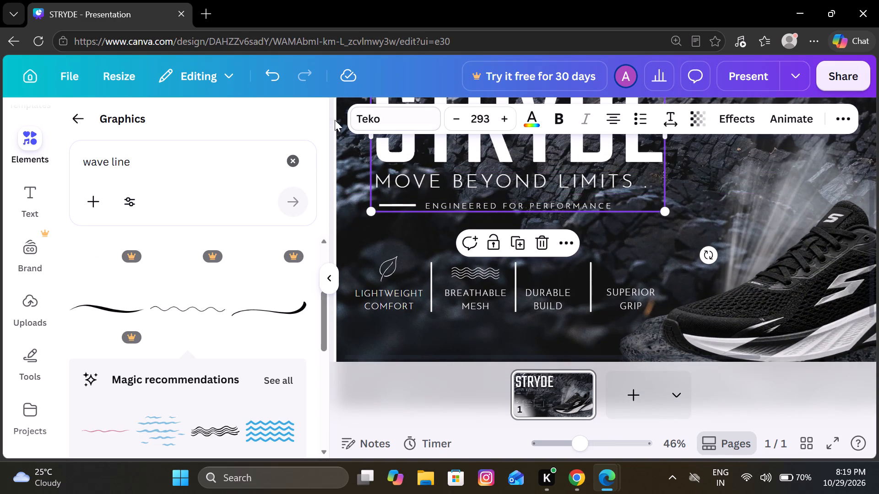
{"action": "left_click", "coordinate": [296, 155]}
{"action": "type", "text": "DURABELIT"}
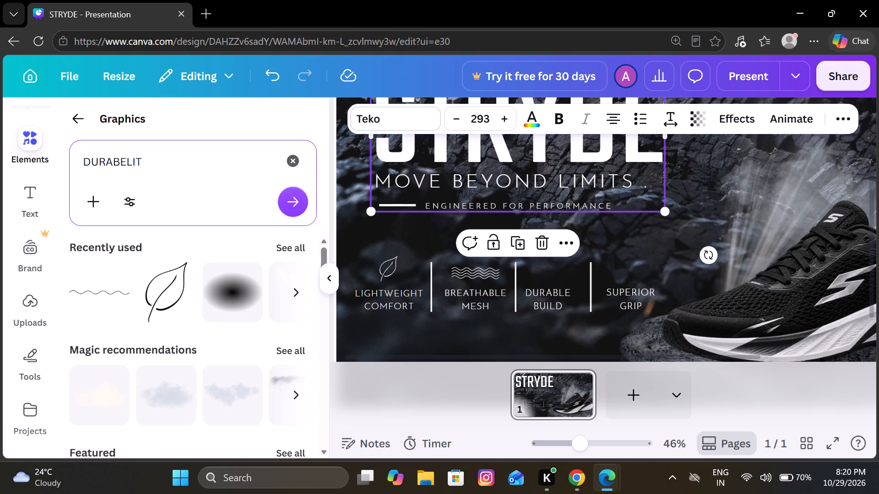
{"action": "key", "text": "y"}
{"action": "key", "text": "space"}
{"action": "key", "text": "l"}
{"action": "type", "text": "INE"}
{"action": "key", "text": "Return"}
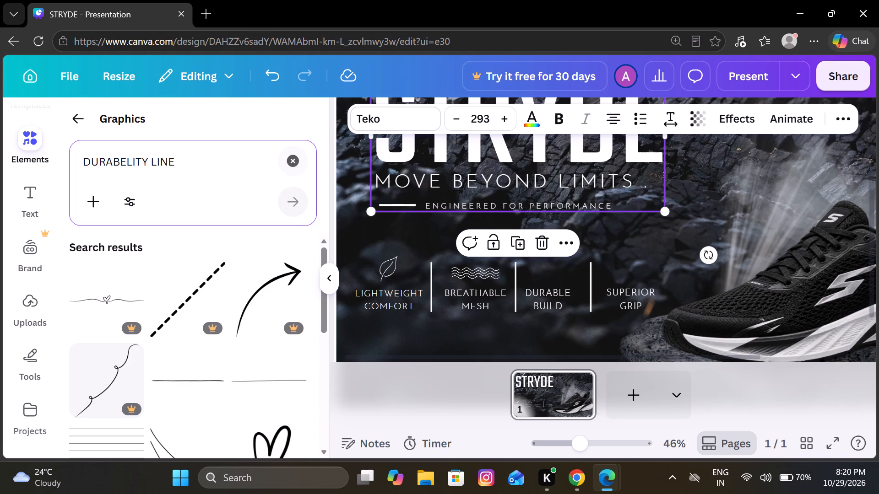
{"action": "scroll", "coordinate": [260, 334], "scroll_direction": "down", "scroll_amount": 4}
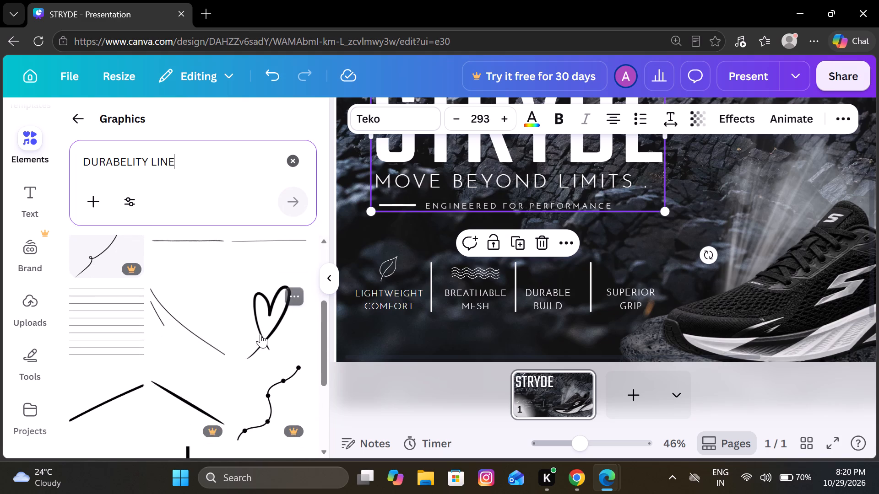
{"action": "scroll", "coordinate": [260, 334], "scroll_direction": "down", "scroll_amount": 1}
{"action": "scroll", "coordinate": [260, 334], "scroll_direction": "up", "scroll_amount": 1}
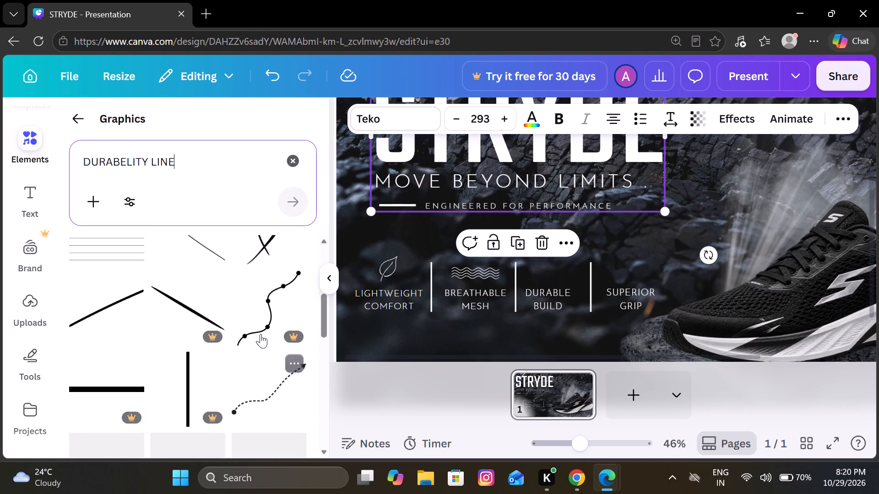
{"action": "scroll", "coordinate": [260, 334], "scroll_direction": "up", "scroll_amount": 1}
{"action": "left_click", "coordinate": [293, 159]}
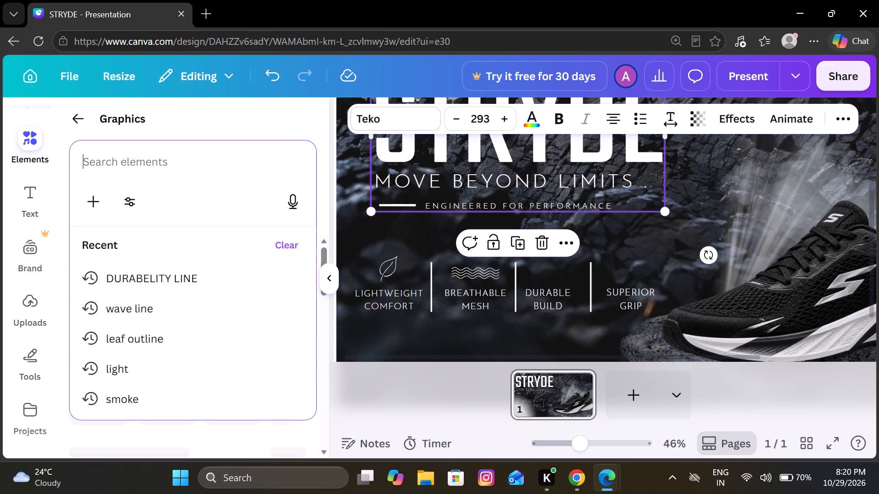
Browse the graphics and shapes categories for a simple icon to suit the DURABLE BUILD label.
{"action": "left_click", "coordinate": [32, 188]}
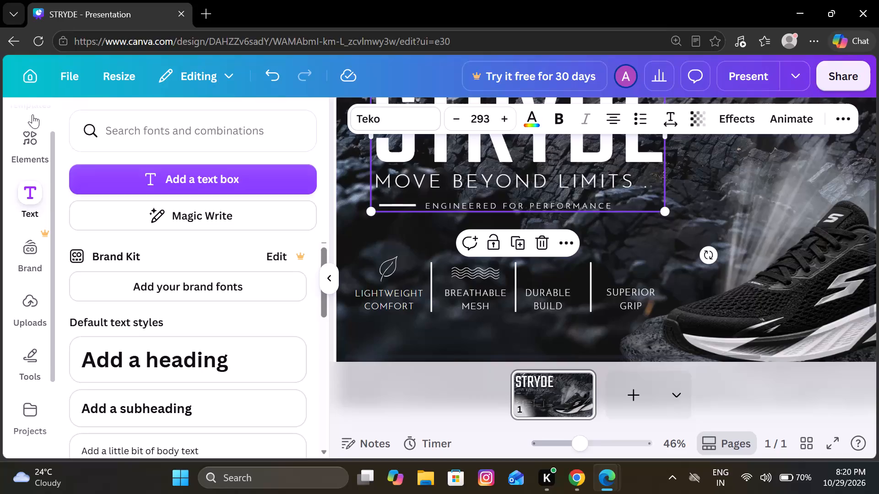
{"action": "left_click", "coordinate": [32, 138]}
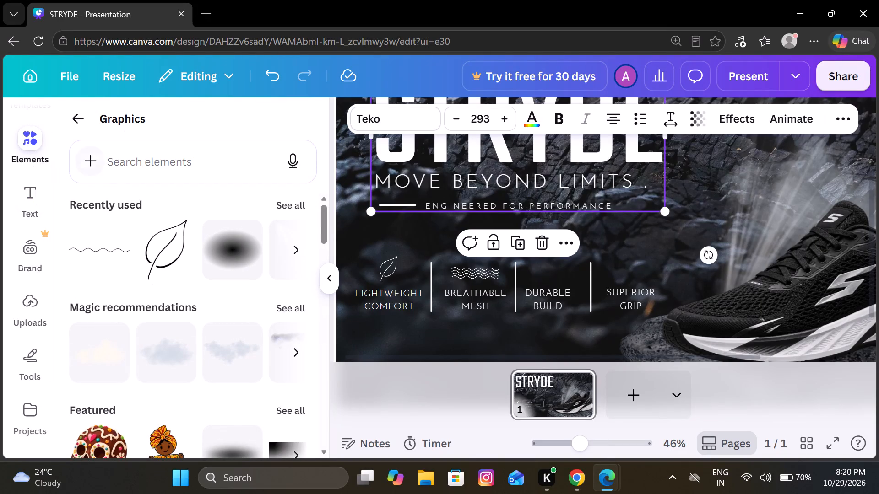
{"action": "scroll", "coordinate": [145, 275], "scroll_direction": "down", "scroll_amount": 4}
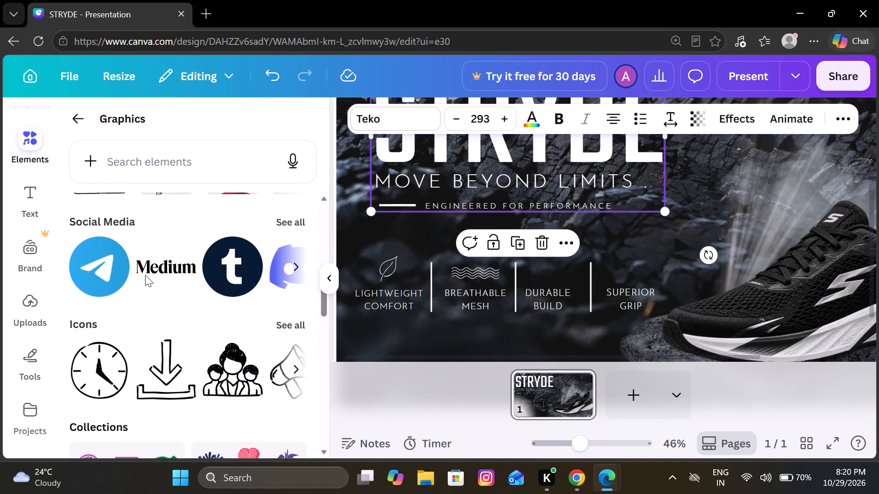
{"action": "scroll", "coordinate": [145, 275], "scroll_direction": "down", "scroll_amount": 2}
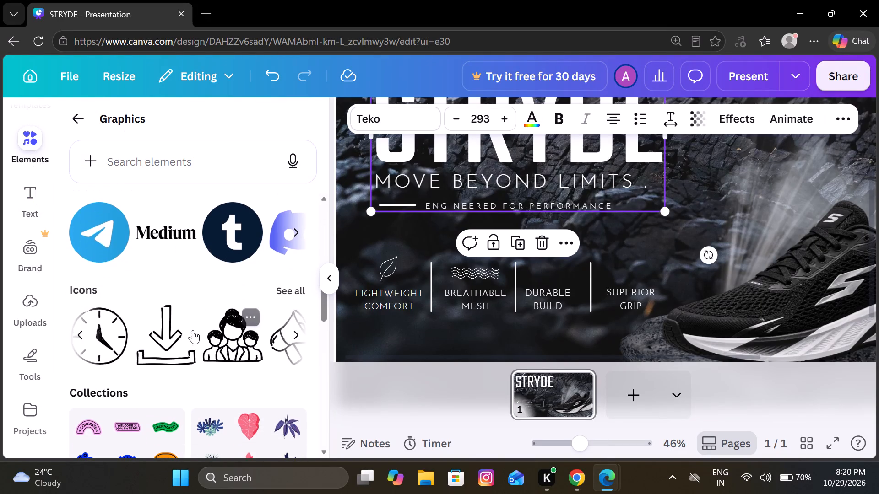
{"action": "scroll", "coordinate": [193, 330], "scroll_direction": "down", "scroll_amount": 3}
{"action": "scroll", "coordinate": [193, 330], "scroll_direction": "up", "scroll_amount": 6}
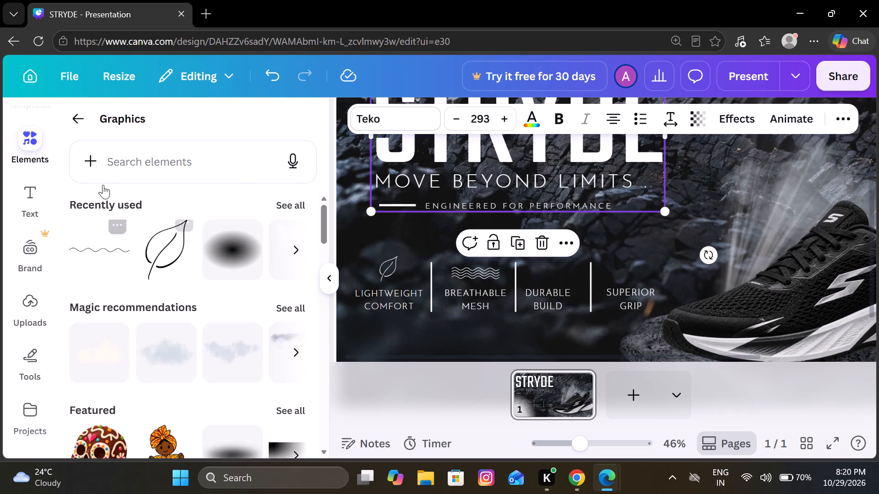
{"action": "left_click", "coordinate": [76, 118]}
{"action": "scroll", "coordinate": [166, 307], "scroll_direction": "down", "scroll_amount": 1}
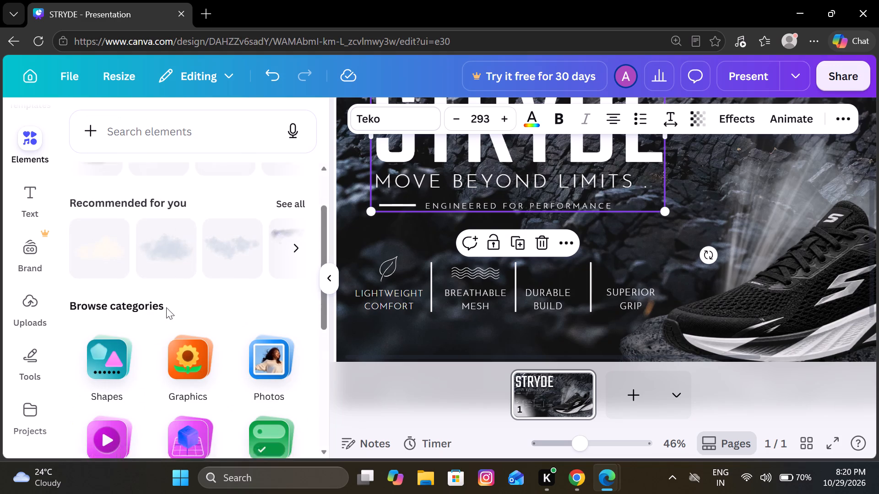
{"action": "scroll", "coordinate": [166, 307], "scroll_direction": "down", "scroll_amount": 1}
{"action": "left_click", "coordinate": [98, 328]}
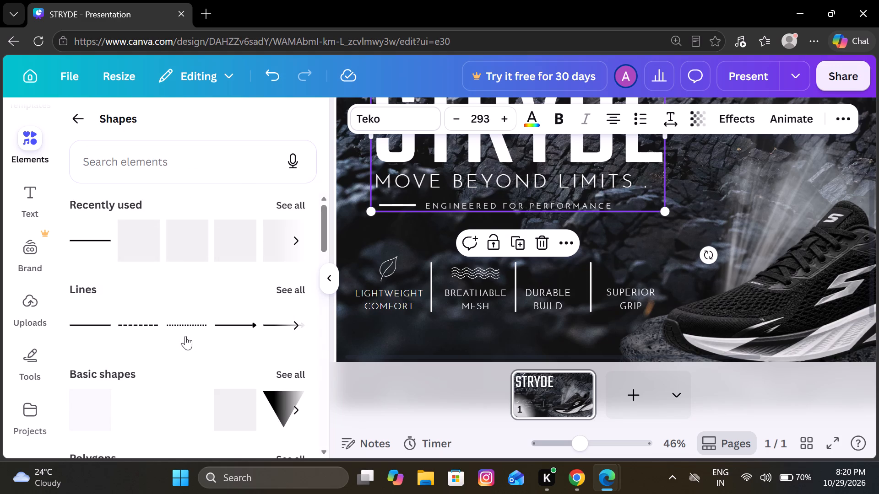
{"action": "scroll", "coordinate": [185, 336], "scroll_direction": "down", "scroll_amount": 4}
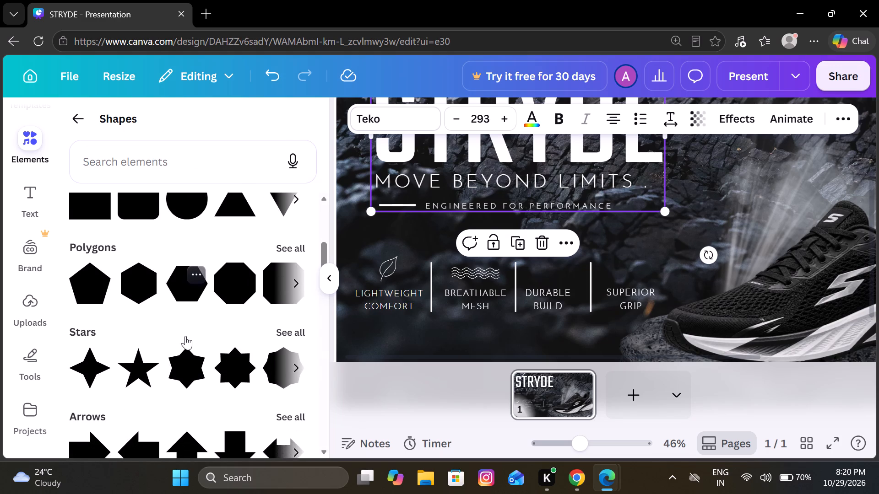
{"action": "scroll", "coordinate": [185, 336], "scroll_direction": "down", "scroll_amount": 1}
{"action": "scroll", "coordinate": [171, 380], "scroll_direction": "down", "scroll_amount": 4}
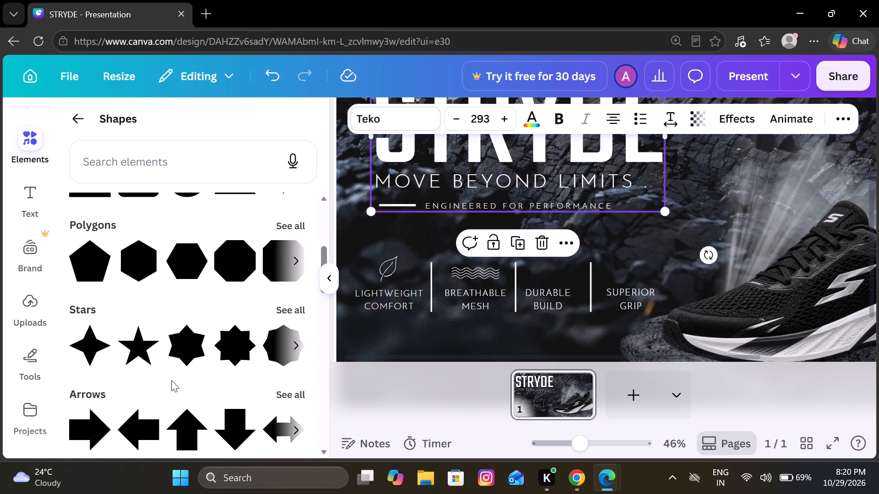
{"action": "scroll", "coordinate": [171, 380], "scroll_direction": "up", "scroll_amount": 1}
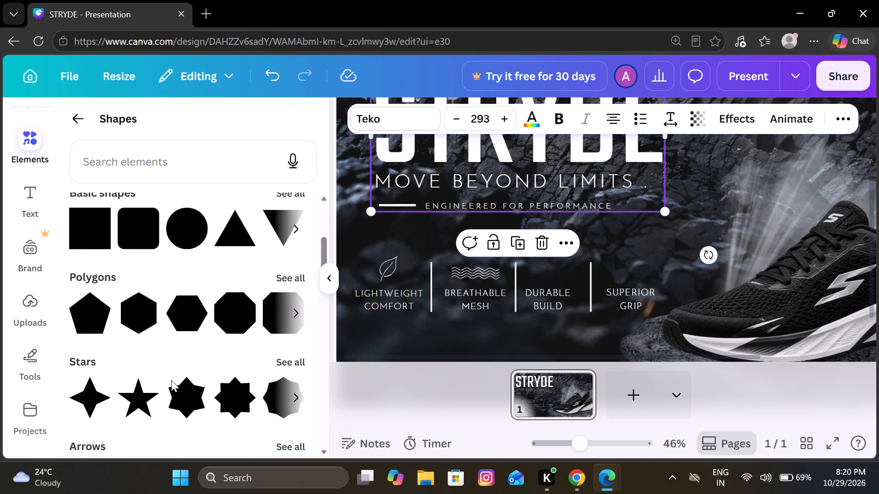
{"action": "scroll", "coordinate": [171, 380], "scroll_direction": "up", "scroll_amount": 4}
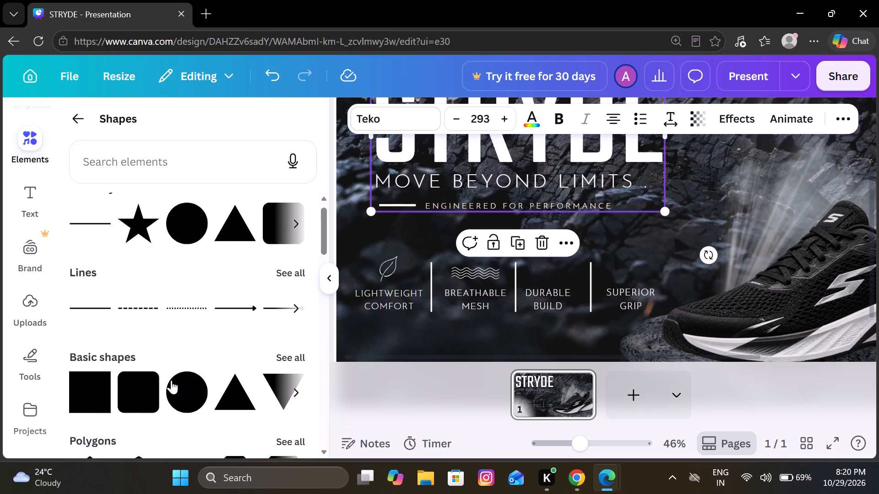
{"action": "scroll", "coordinate": [171, 380], "scroll_direction": "up", "scroll_amount": 1}
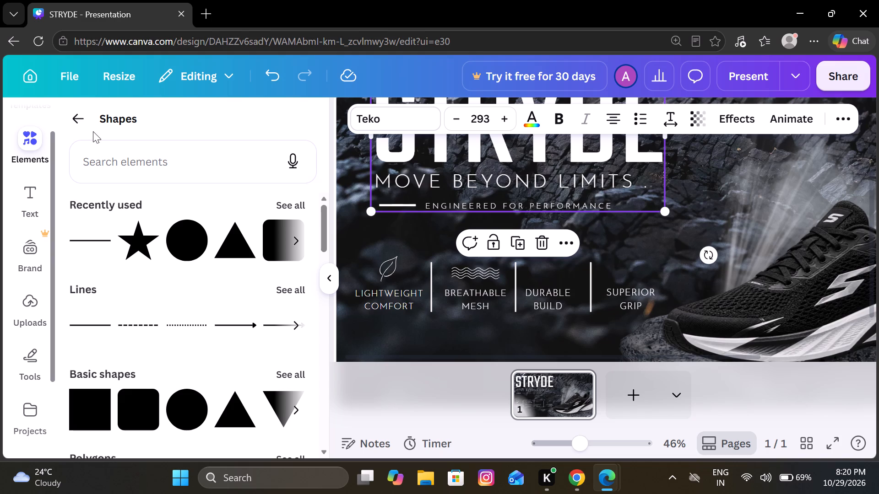
{"action": "left_click", "coordinate": [75, 116]}
{"action": "scroll", "coordinate": [145, 192], "scroll_direction": "up", "scroll_amount": 3}
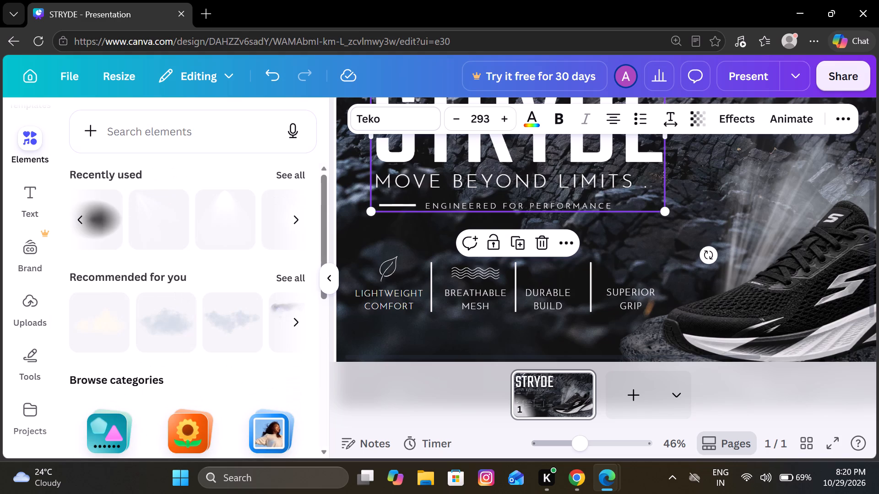
Search the elements for "pentagon outline".
{"action": "left_click", "coordinate": [154, 132]}
{"action": "key", "text": "p"}
{"action": "type", "text": "ENTAGON O"}
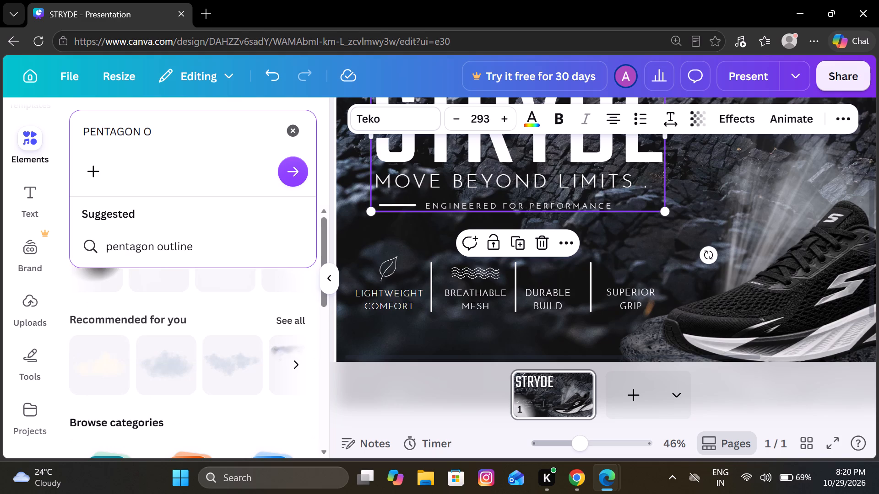
{"action": "left_click", "coordinate": [159, 251]}
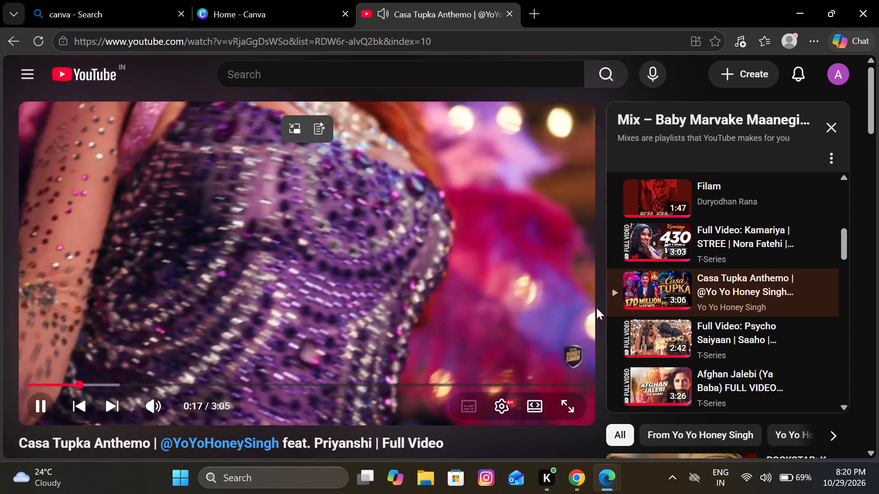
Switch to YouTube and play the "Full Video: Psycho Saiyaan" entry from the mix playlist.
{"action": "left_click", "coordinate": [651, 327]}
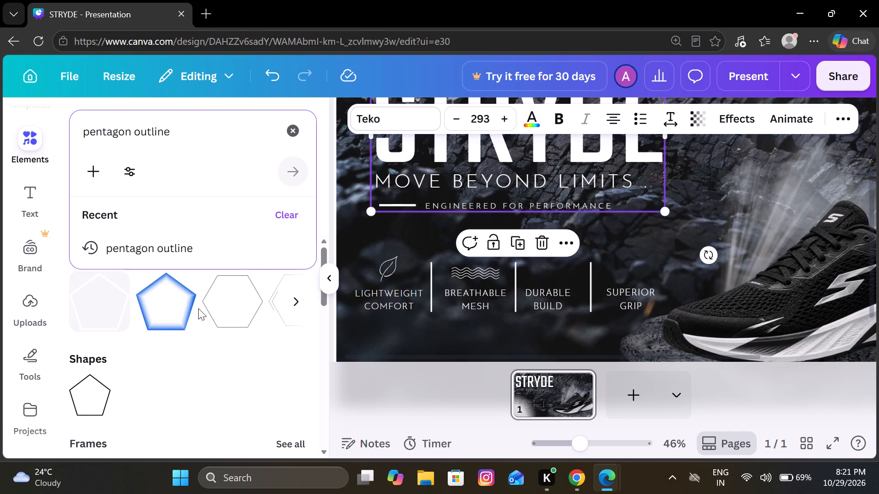
Add the white pentagon outline graphic to the banner, shrunk to icon size and centred above the DURABLE BUILD label.
{"action": "left_click", "coordinate": [107, 319]}
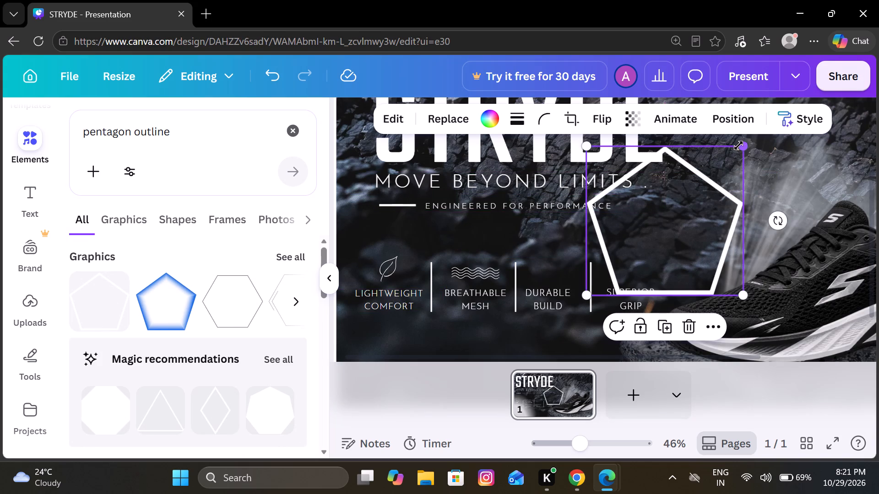
{"action": "left_click_drag", "start_coordinate": [738, 148], "coordinate": [631, 299]}
{"action": "left_click_drag", "start_coordinate": [604, 279], "coordinate": [551, 263]}
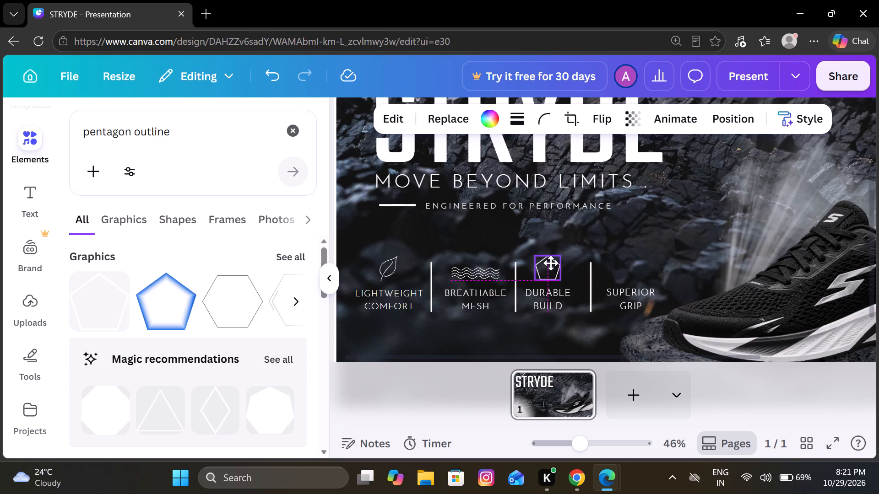
{"action": "left_click_drag", "start_coordinate": [551, 263], "coordinate": [552, 266]}
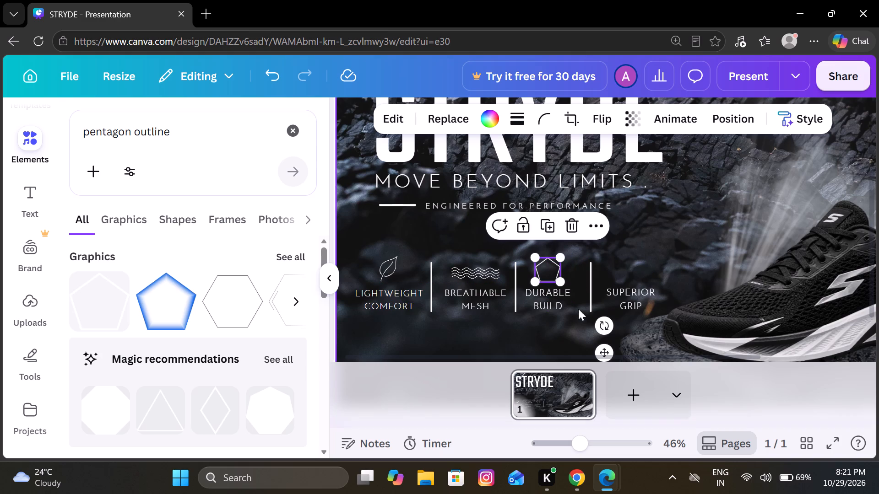
{"action": "left_click", "coordinate": [556, 257]}
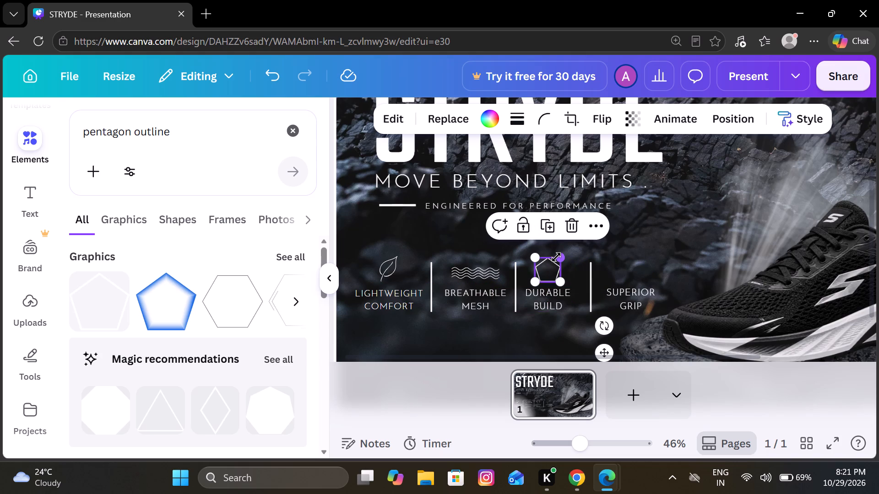
{"action": "left_click", "coordinate": [548, 277]}
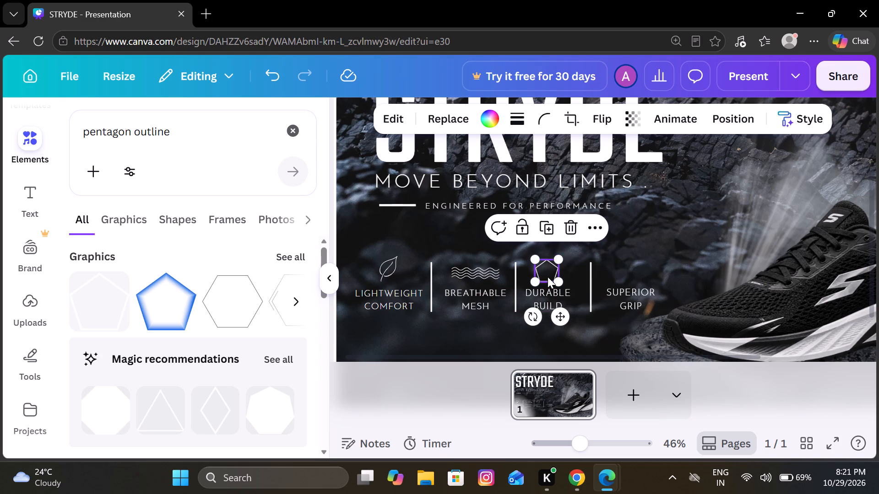
{"action": "left_click", "coordinate": [503, 356]}
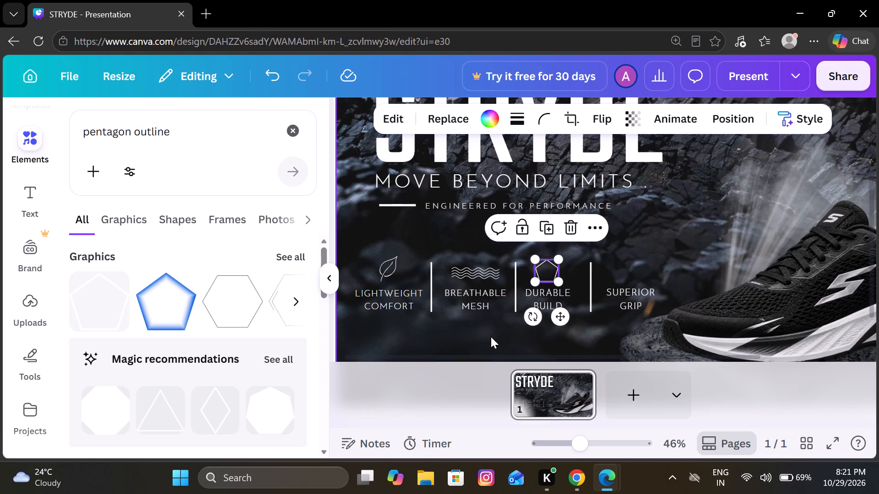
{"action": "key", "text": "space"}
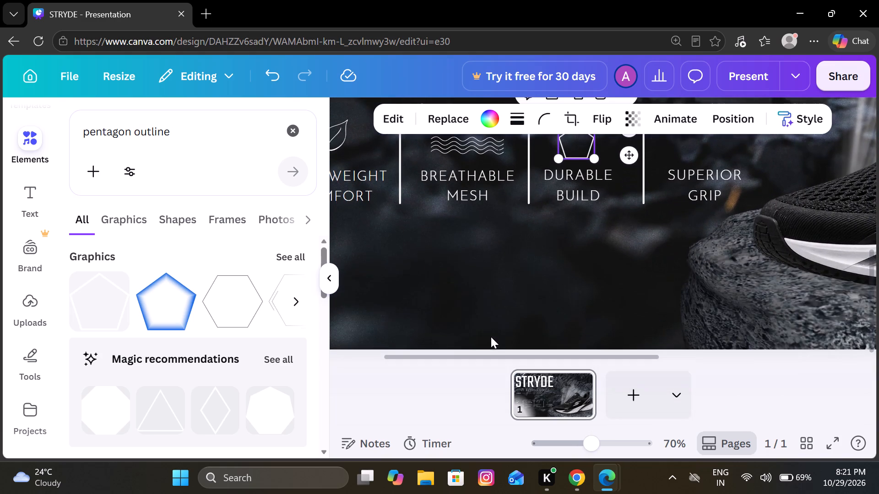
{"action": "scroll", "coordinate": [491, 337], "scroll_direction": "up", "scroll_amount": 1}
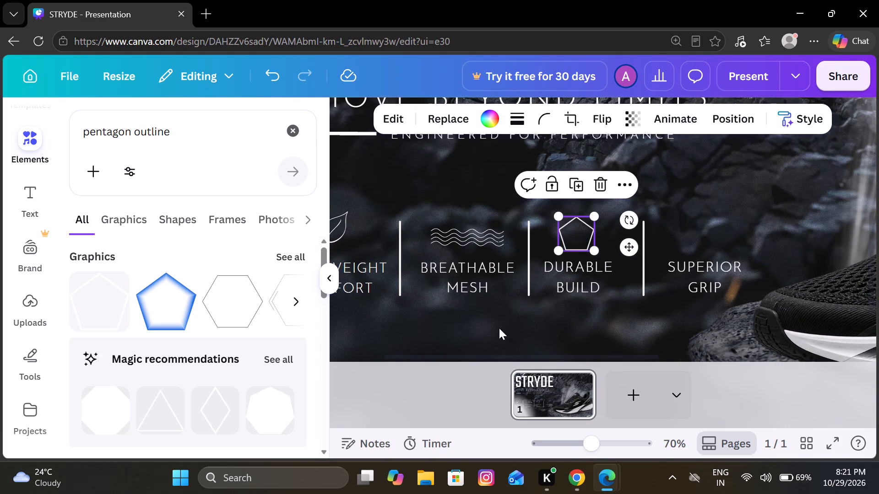
{"action": "left_click", "coordinate": [495, 348]}
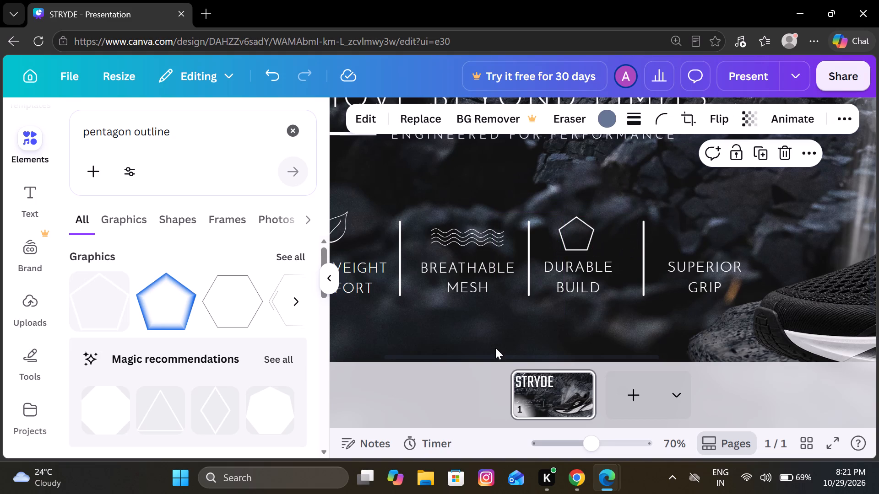
Add the white diamond outline graphic, shrink it to fit, and centre it inside the pentagon icon above DURABLE BUILD.
{"action": "scroll", "coordinate": [248, 334], "scroll_direction": "down", "scroll_amount": 1}
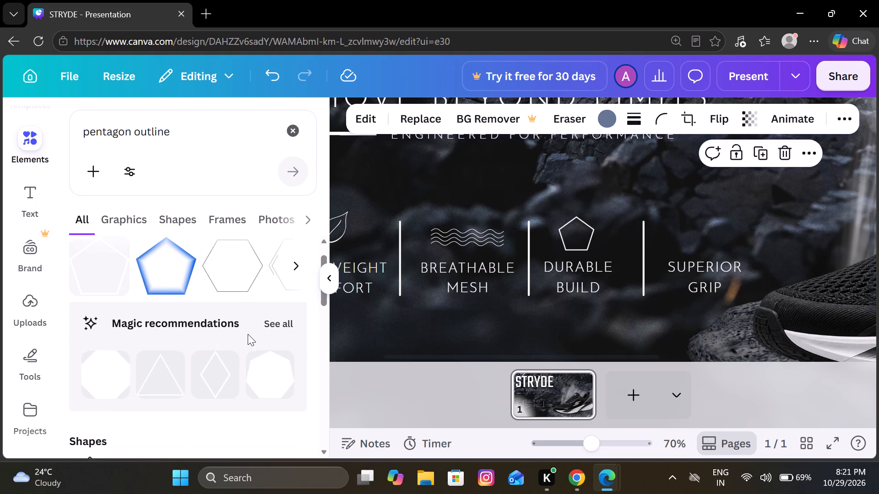
{"action": "left_click", "coordinate": [218, 387]}
{"action": "left_click_drag", "start_coordinate": [744, 162], "coordinate": [566, 285]}
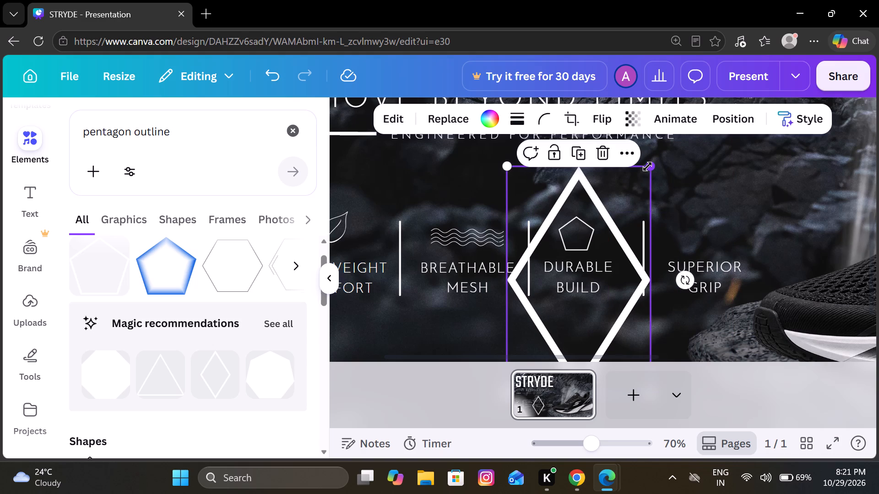
{"action": "left_click_drag", "start_coordinate": [647, 166], "coordinate": [551, 336]}
{"action": "left_click_drag", "start_coordinate": [530, 344], "coordinate": [577, 228]}
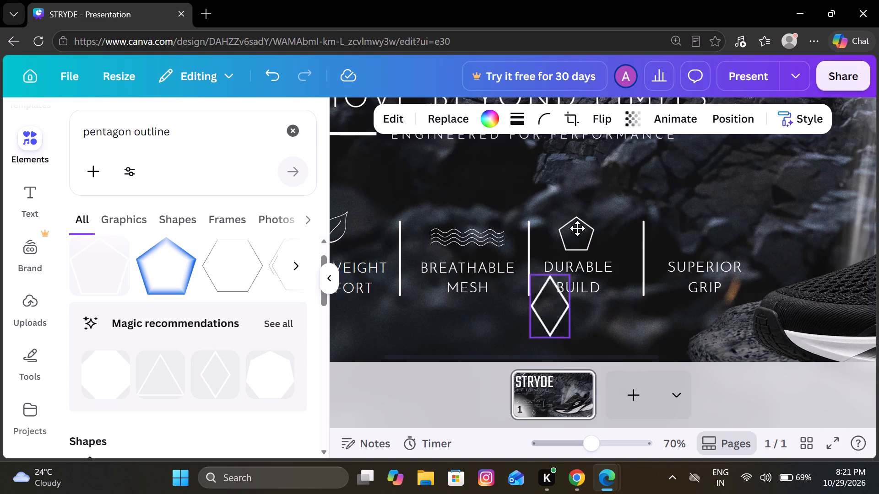
{"action": "left_click_drag", "start_coordinate": [577, 228], "coordinate": [586, 200]}
{"action": "left_click_drag", "start_coordinate": [598, 189], "coordinate": [583, 220]}
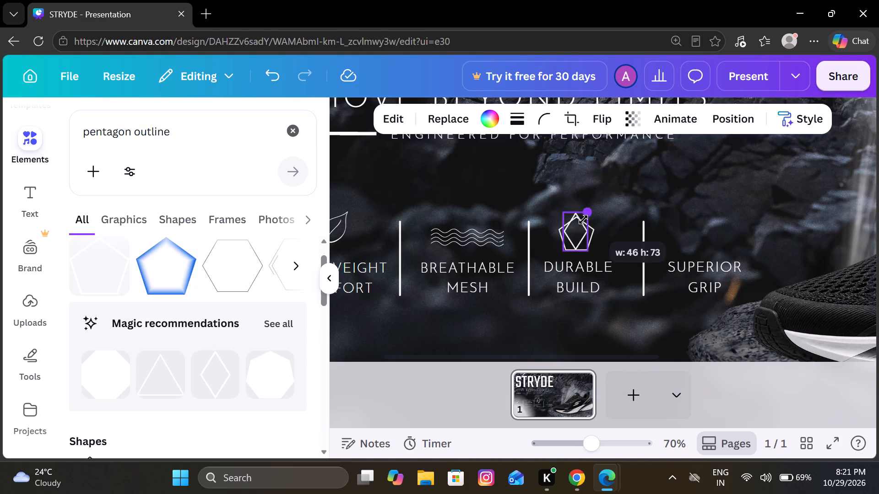
{"action": "left_click_drag", "start_coordinate": [583, 220], "coordinate": [576, 234]}
{"action": "left_click_drag", "start_coordinate": [569, 240], "coordinate": [575, 234]}
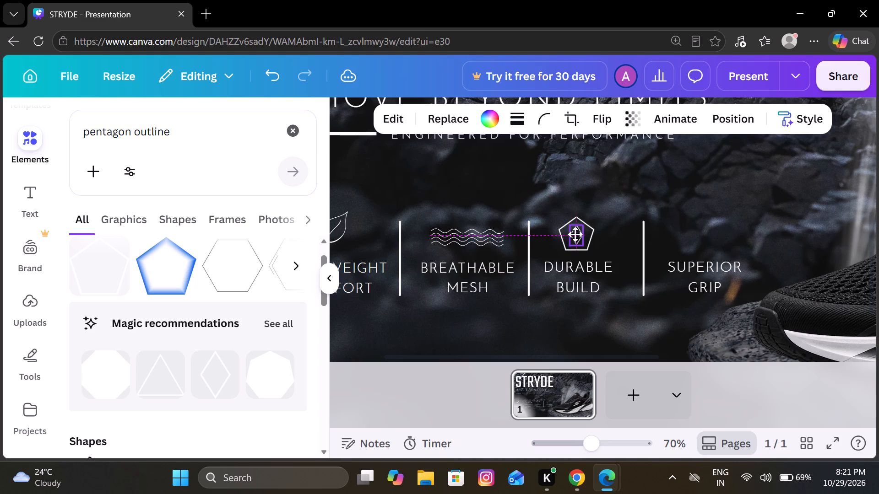
{"action": "left_click_drag", "start_coordinate": [575, 234], "coordinate": [575, 235]}
{"action": "left_click", "coordinate": [646, 179]}
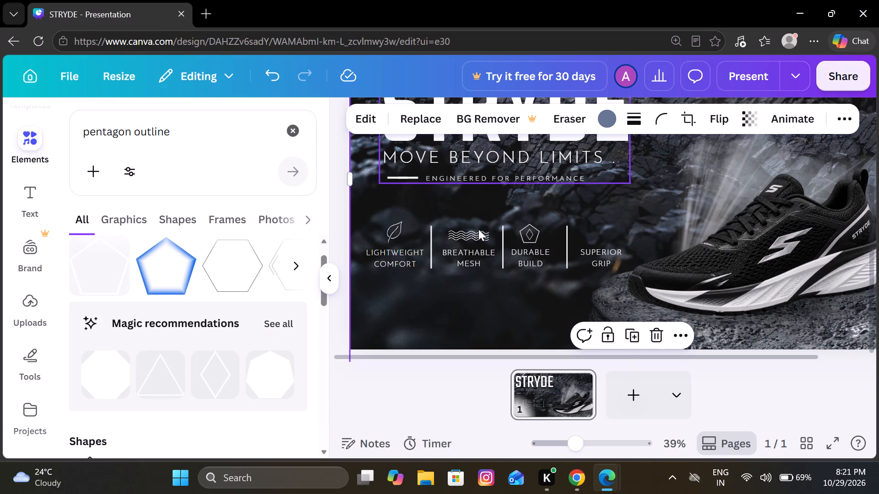
Search the elements for "MORE" and browse the graphics for an icon to suit the SUPERIOR GRIP label.
{"action": "left_click", "coordinate": [285, 141]}
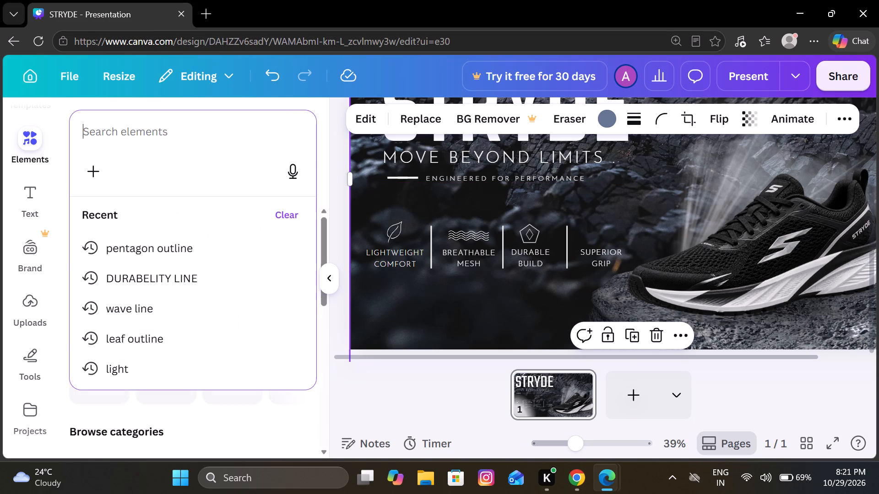
{"action": "type", "text": "MORE"}
{"action": "key", "text": "space"}
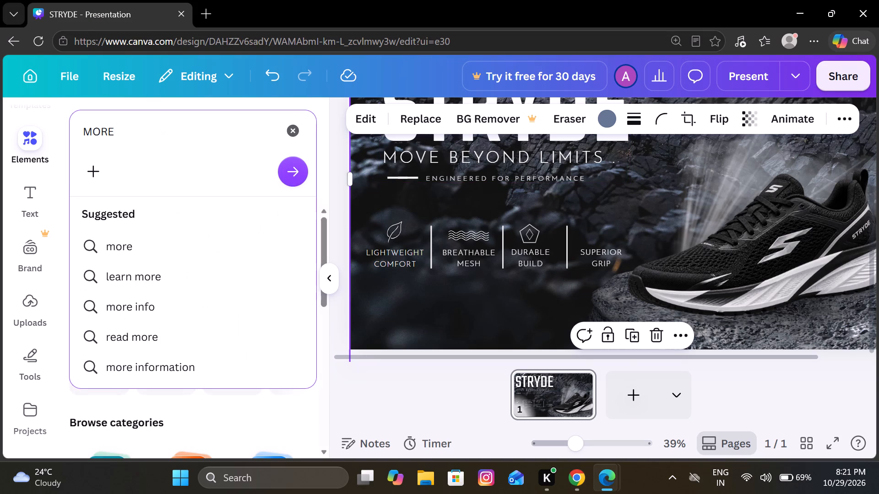
{"action": "left_click", "coordinate": [297, 172]}
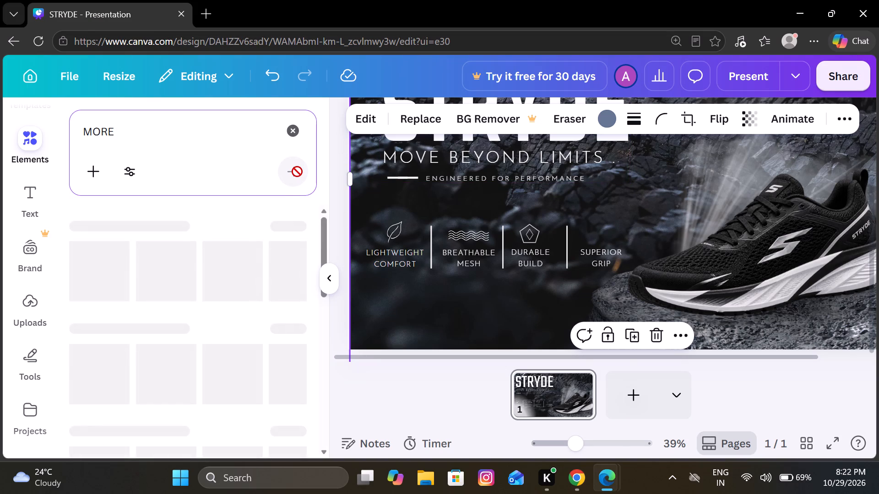
{"action": "scroll", "coordinate": [220, 269], "scroll_direction": "left", "scroll_amount": 2}
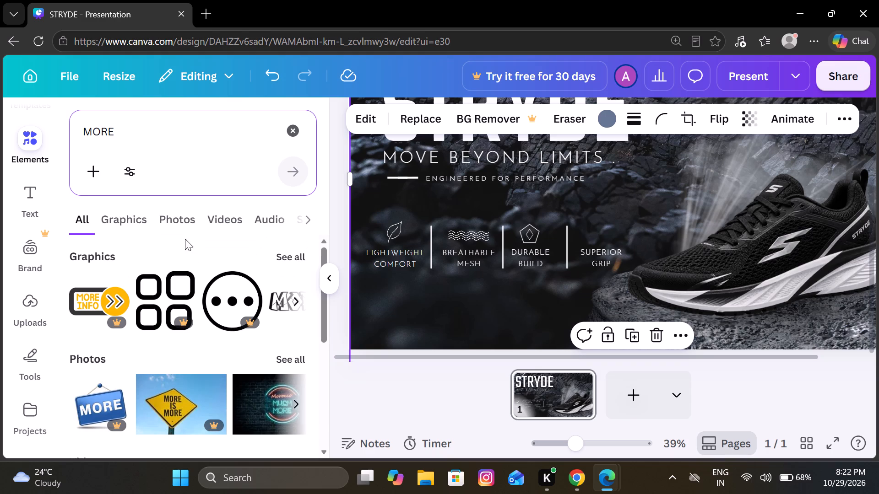
{"action": "left_click", "coordinate": [128, 216]}
{"action": "scroll", "coordinate": [234, 300], "scroll_direction": "down", "scroll_amount": 2}
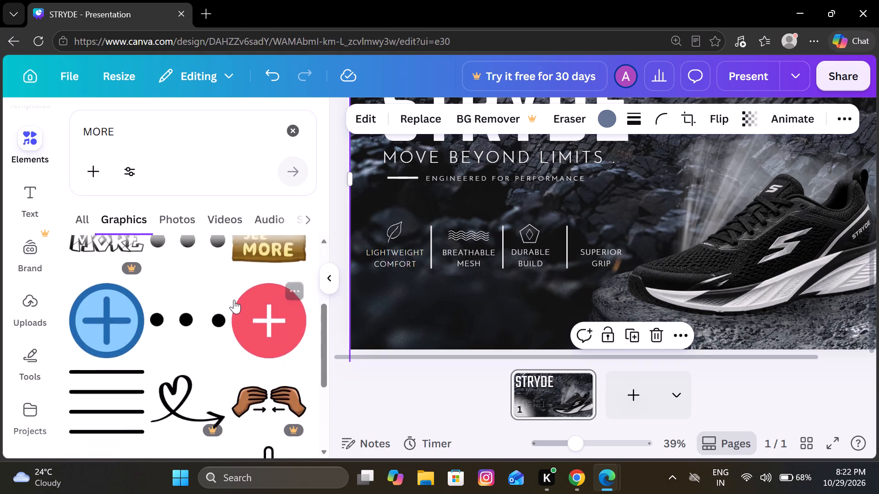
{"action": "scroll", "coordinate": [234, 300], "scroll_direction": "down", "scroll_amount": 2}
{"action": "scroll", "coordinate": [234, 300], "scroll_direction": "up", "scroll_amount": 2}
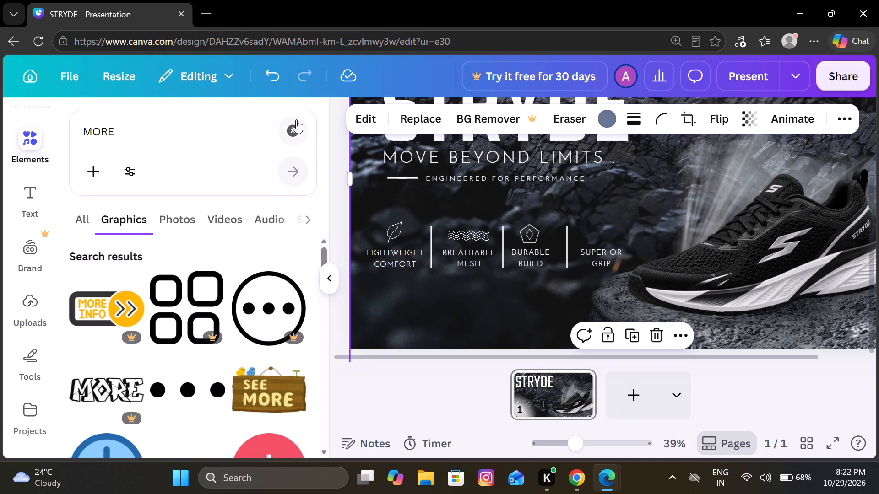
Search the elements for ">" and browse the graphics for a chevron icon, then clear the search.
{"action": "left_click", "coordinate": [294, 120]}
{"action": "key", "text": "shift+greater"}
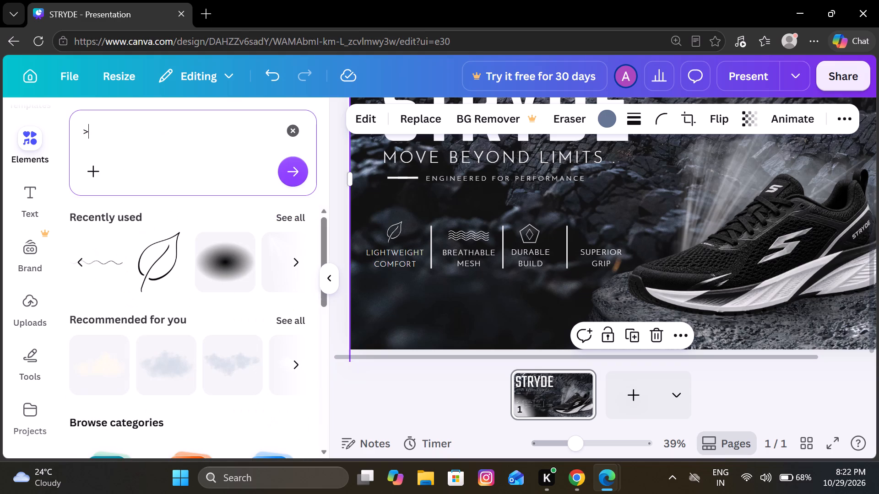
{"action": "left_click", "coordinate": [293, 166]}
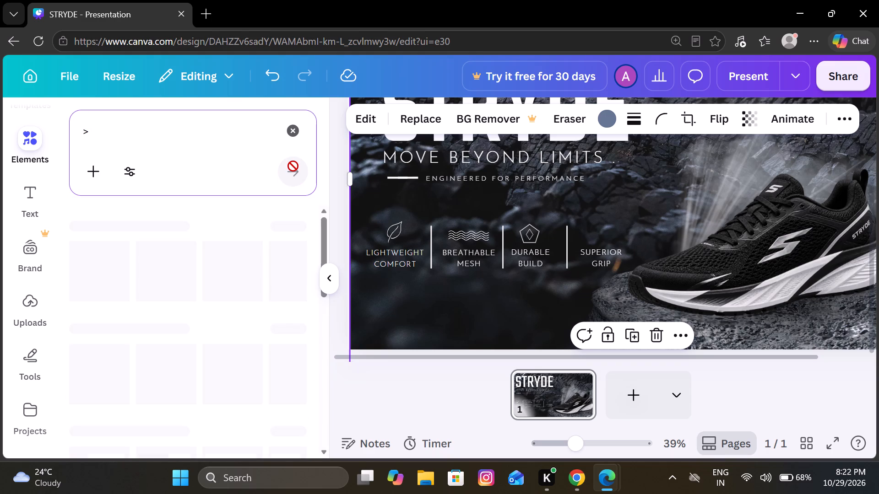
{"action": "scroll", "coordinate": [235, 302], "scroll_direction": "left", "scroll_amount": 2}
{"action": "scroll", "coordinate": [235, 302], "scroll_direction": "right", "scroll_amount": 1}
{"action": "left_click", "coordinate": [116, 210]}
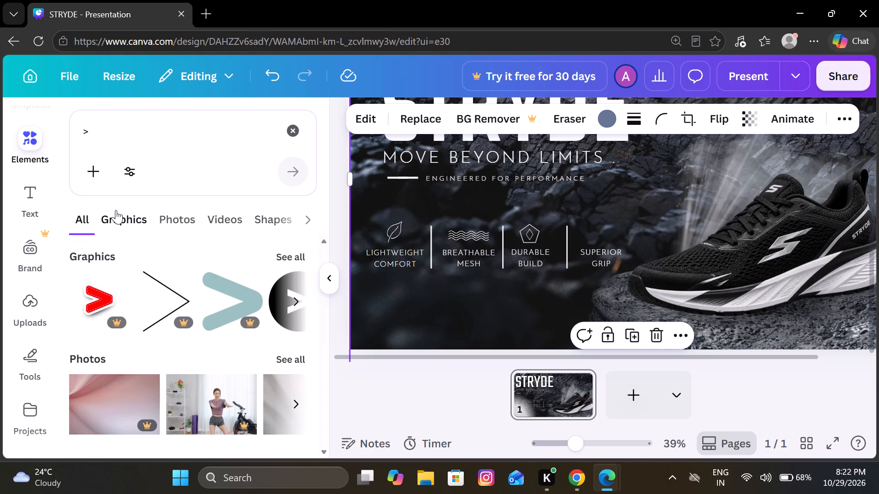
{"action": "scroll", "coordinate": [221, 323], "scroll_direction": "down", "scroll_amount": 6}
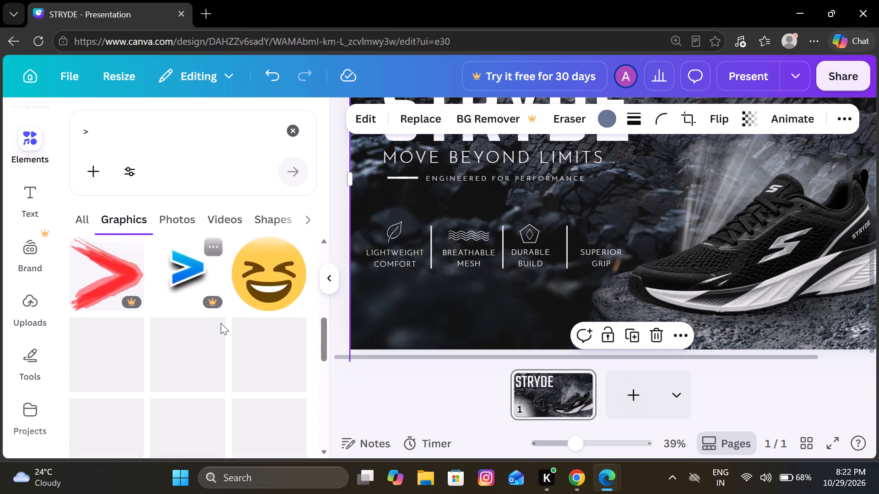
{"action": "scroll", "coordinate": [221, 323], "scroll_direction": "down", "scroll_amount": 1}
{"action": "scroll", "coordinate": [221, 323], "scroll_direction": "up", "scroll_amount": 2}
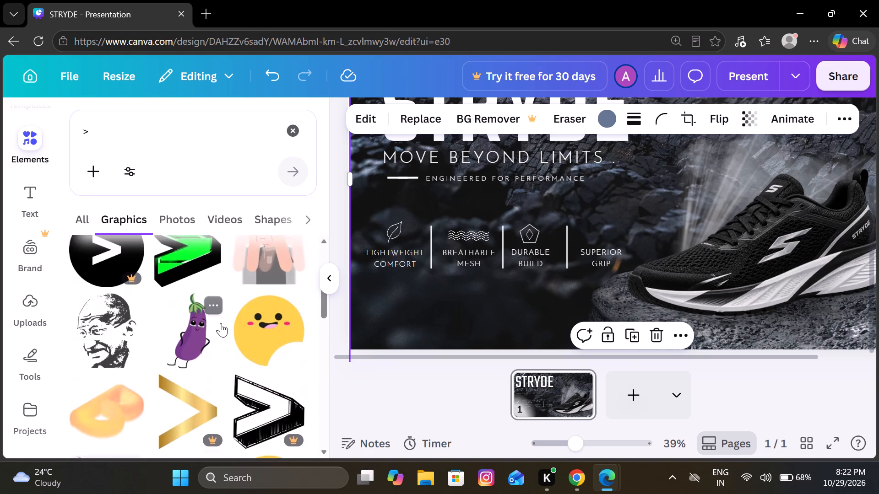
{"action": "scroll", "coordinate": [221, 323], "scroll_direction": "down", "scroll_amount": 3}
{"action": "left_click", "coordinate": [173, 220]}
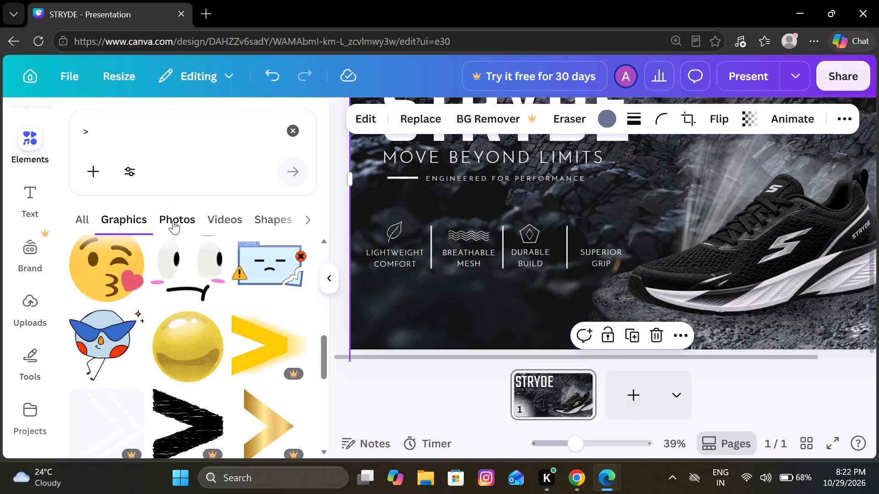
{"action": "left_click", "coordinate": [287, 118]}
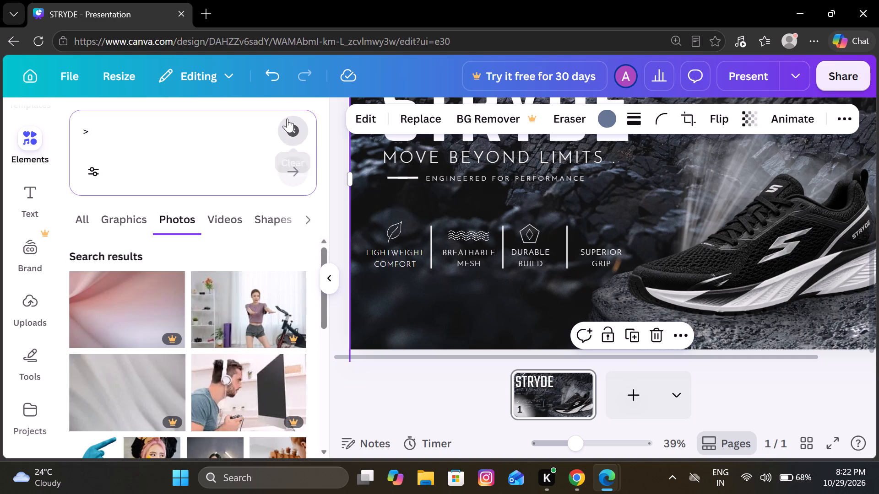
{"action": "left_click", "coordinate": [369, 381]}
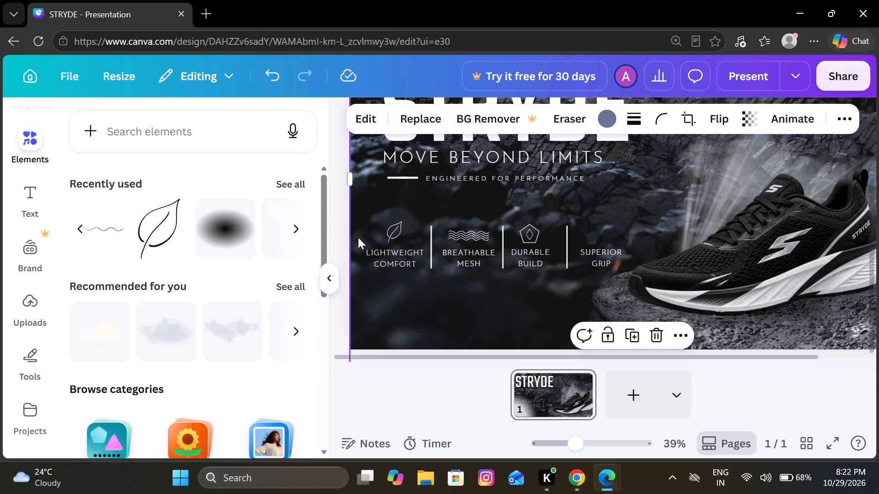
{"action": "left_click", "coordinate": [328, 276]}
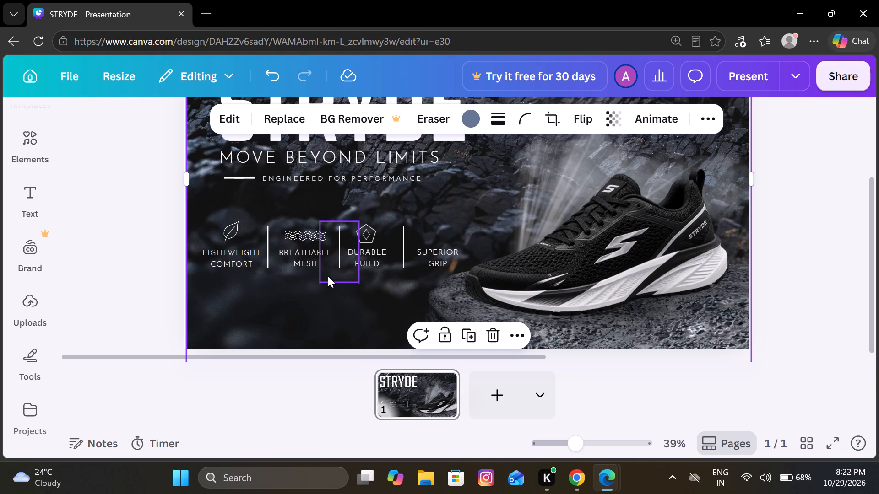
Search the fonts for "THIN", add a Zag Deco Thin text box to the banner and replace its text with ">".
{"action": "left_click", "coordinate": [22, 206]}
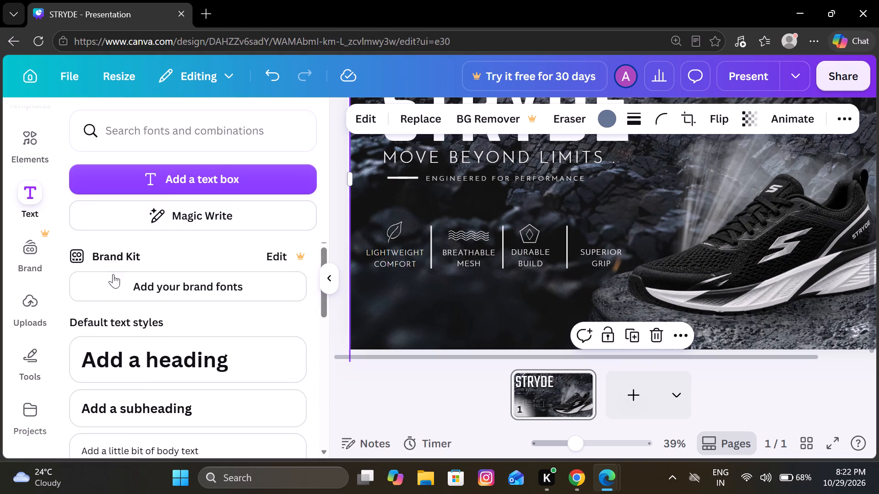
{"action": "scroll", "coordinate": [113, 274], "scroll_direction": "down", "scroll_amount": 4}
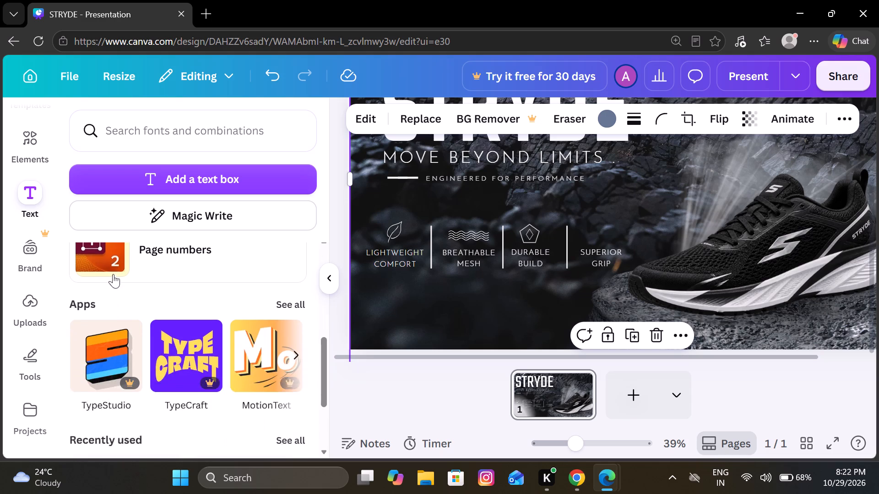
{"action": "scroll", "coordinate": [113, 274], "scroll_direction": "down", "scroll_amount": 3}
{"action": "scroll", "coordinate": [113, 274], "scroll_direction": "up", "scroll_amount": 4}
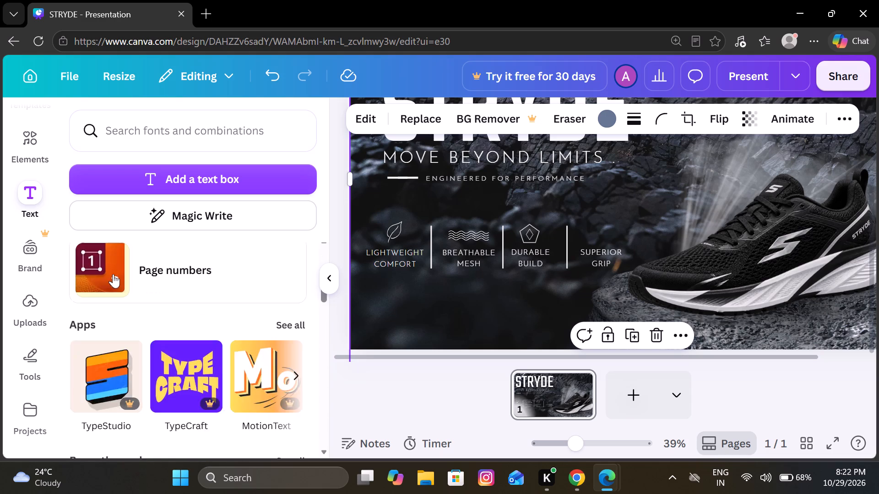
{"action": "left_click", "coordinate": [150, 136]}
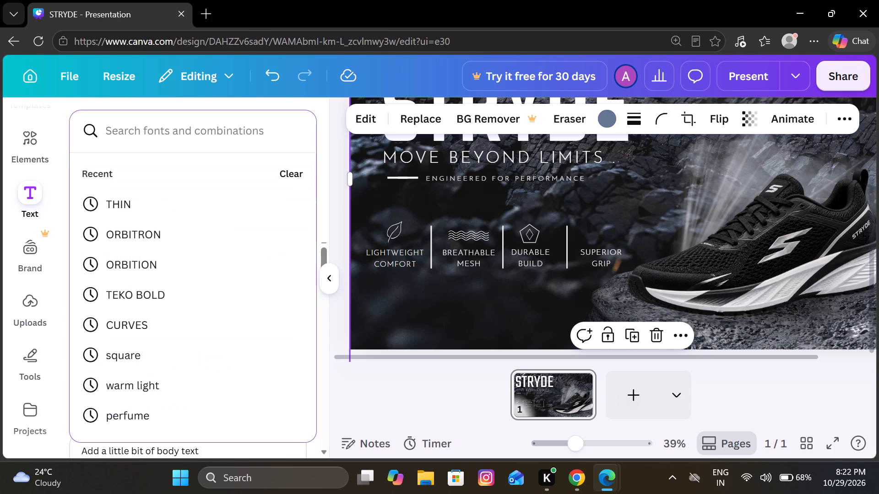
{"action": "left_click", "coordinate": [132, 209]}
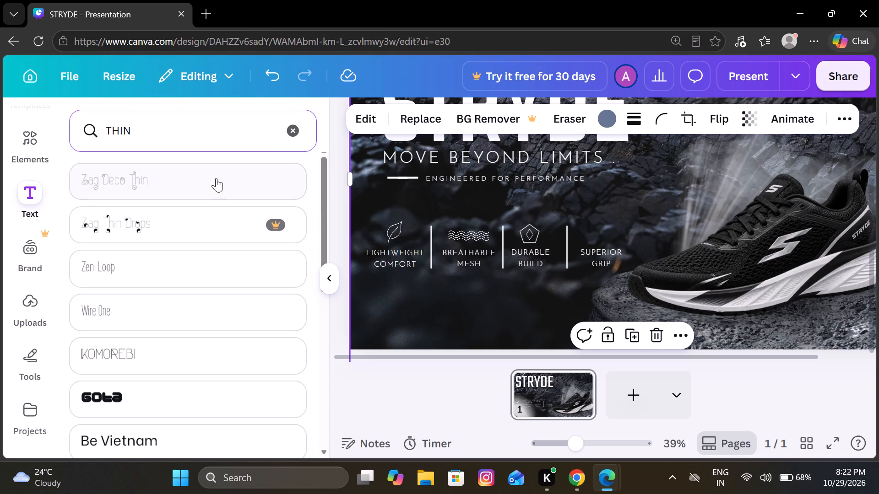
{"action": "left_click", "coordinate": [157, 183]}
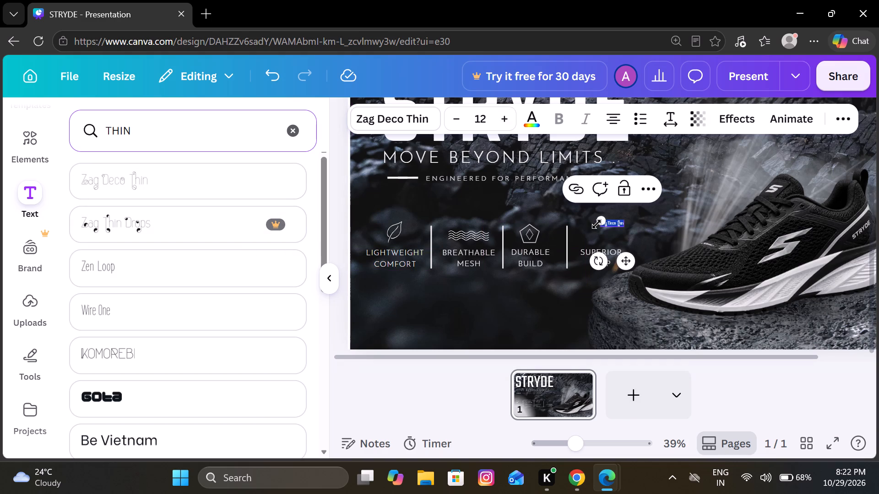
{"action": "left_click_drag", "start_coordinate": [598, 216], "coordinate": [586, 203]}
{"action": "key", "text": "shift+greater"}
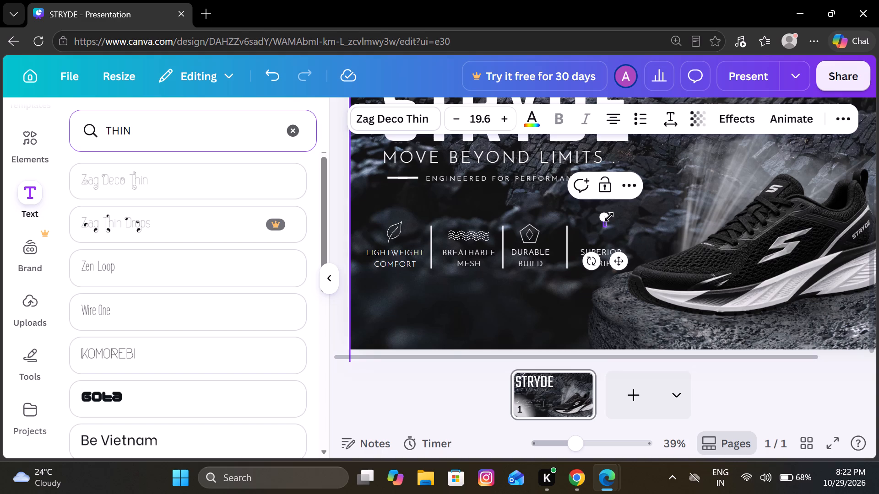
Enlarge the ">" text to size 109 and place it above the SUPERIOR GRIP label, level with the other icons.
{"action": "left_click_drag", "start_coordinate": [602, 216], "coordinate": [535, 189]}
{"action": "left_click_drag", "start_coordinate": [600, 215], "coordinate": [600, 225]}
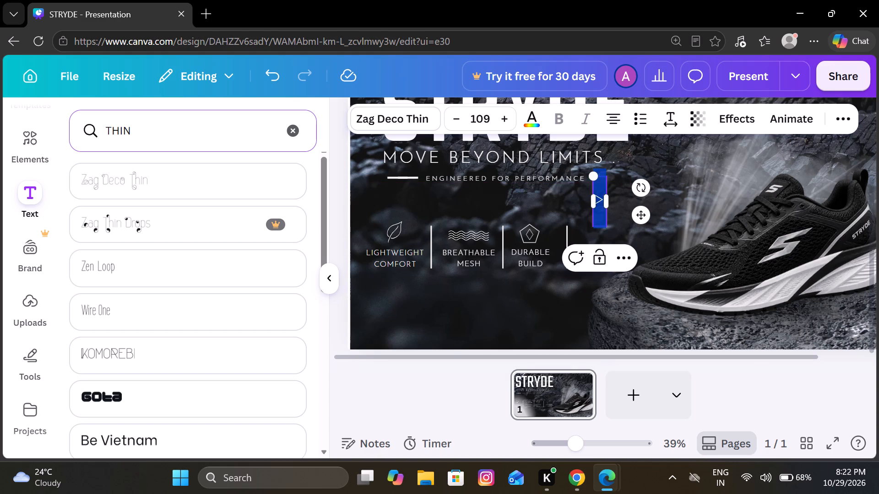
{"action": "left_click_drag", "start_coordinate": [600, 225], "coordinate": [601, 225]}
{"action": "left_click", "coordinate": [629, 223]}
{"action": "left_click_drag", "start_coordinate": [599, 209], "coordinate": [611, 243]}
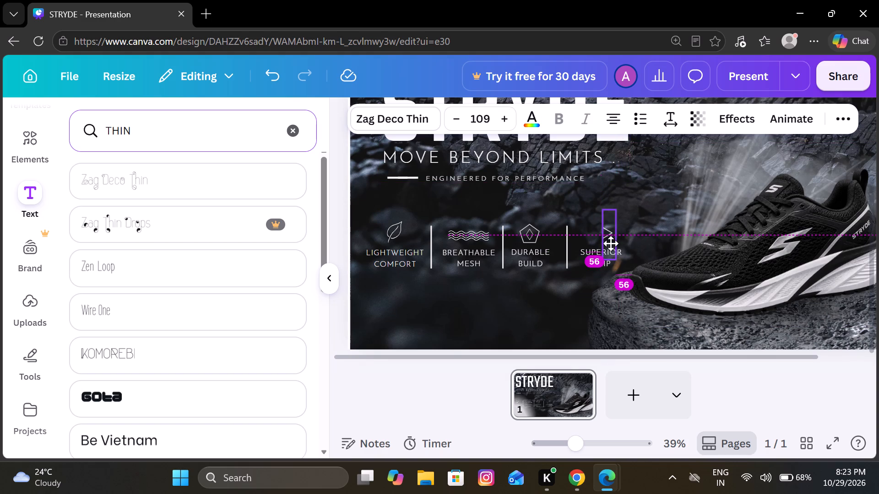
{"action": "left_click_drag", "start_coordinate": [611, 243], "coordinate": [611, 244]}
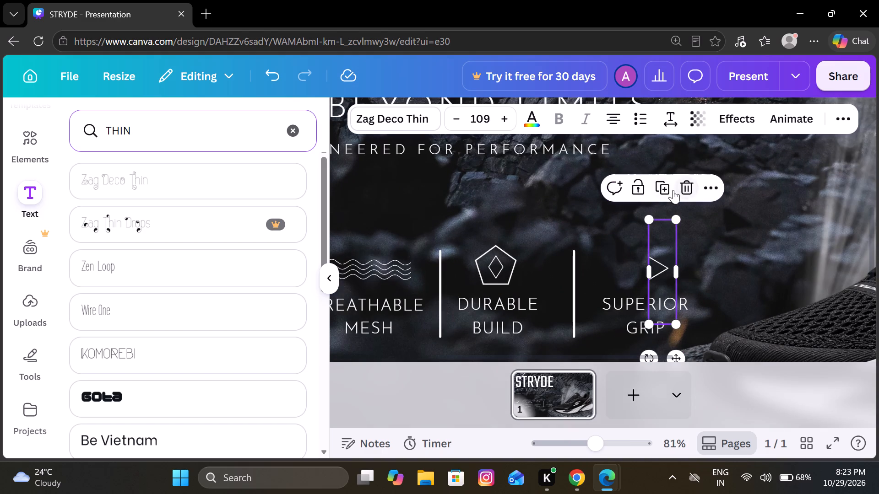
Duplicate the ">" twice, lining up the copies in an overlapping row of three chevrons above SUPERIOR GRIP.
{"action": "left_click", "coordinate": [664, 187]}
{"action": "left_click_drag", "start_coordinate": [668, 288], "coordinate": [658, 282]}
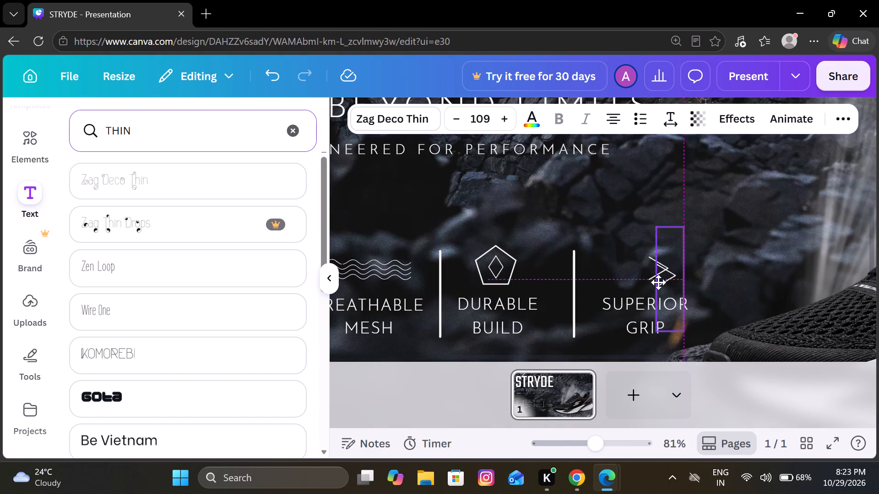
{"action": "left_click_drag", "start_coordinate": [658, 282], "coordinate": [645, 278]}
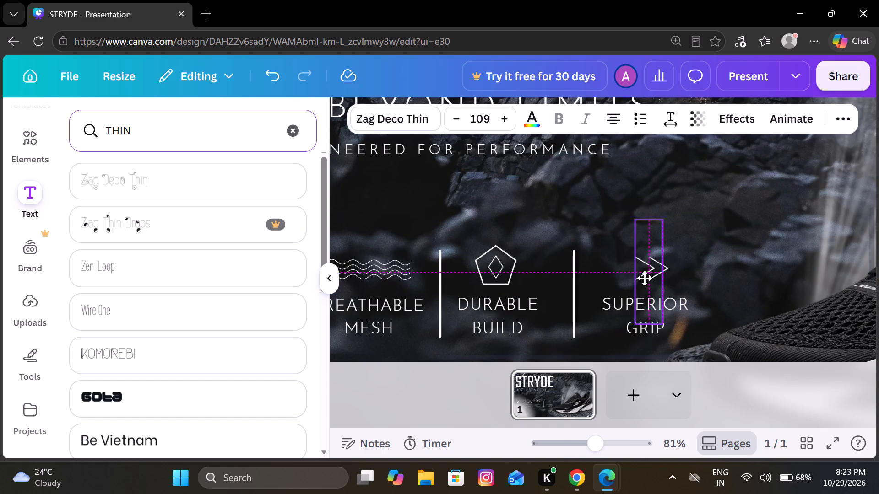
{"action": "left_click_drag", "start_coordinate": [645, 278], "coordinate": [647, 278]}
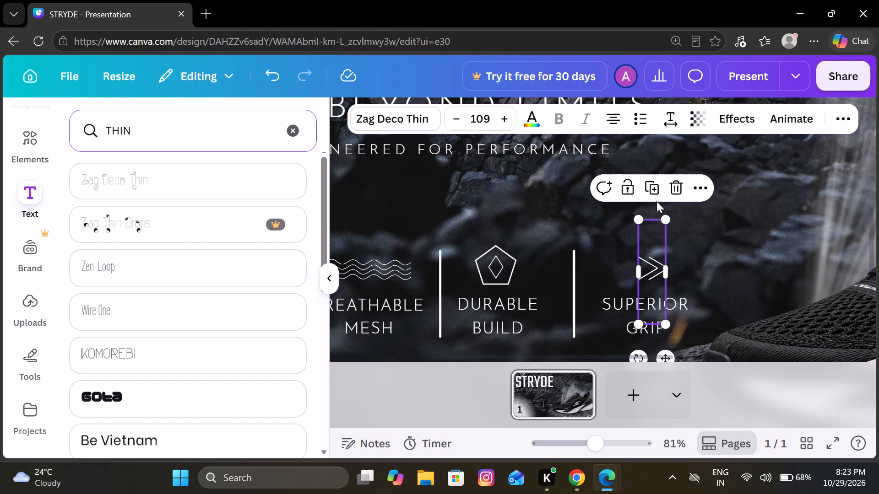
{"action": "left_click", "coordinate": [649, 188]}
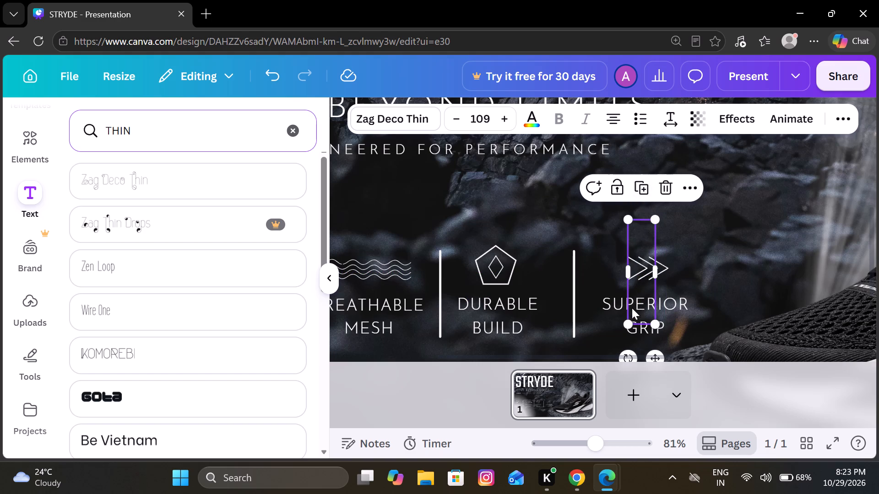
Duplicate the leftmost ">" chevron above SUPERIOR GRIP to extend the overlapping row by one more chevron.
{"action": "left_click", "coordinate": [696, 212]}
{"action": "left_click", "coordinate": [632, 195]}
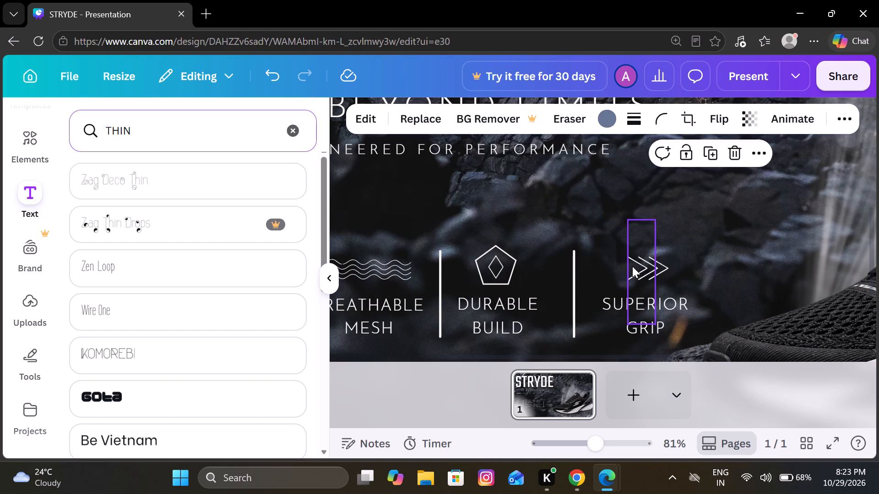
{"action": "left_click", "coordinate": [632, 266]}
{"action": "left_click", "coordinate": [643, 188]}
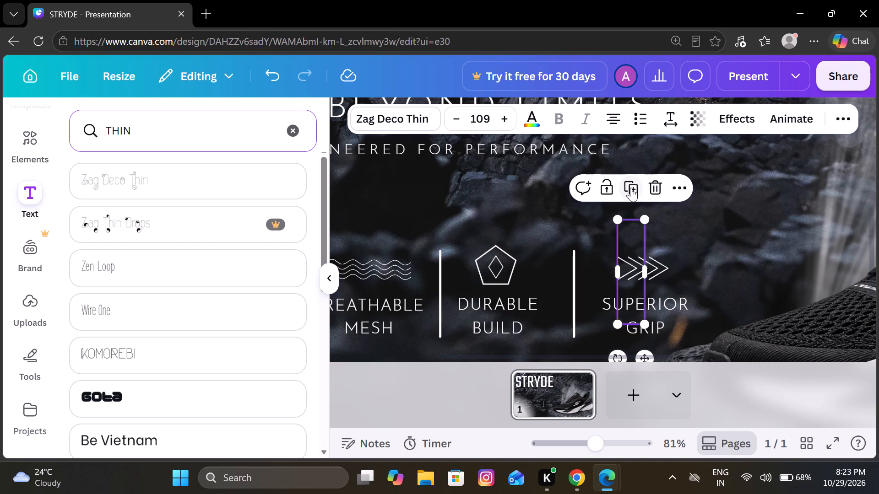
{"action": "left_click", "coordinate": [544, 186]}
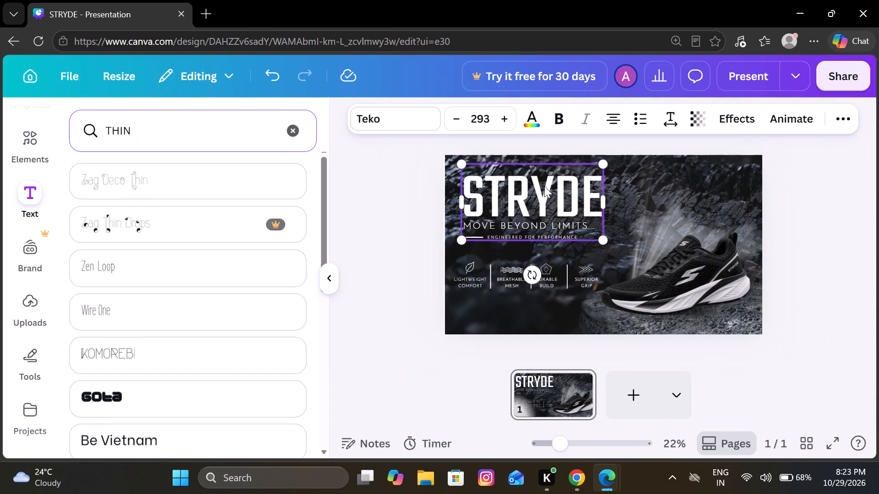
{"action": "left_click", "coordinate": [527, 313]}
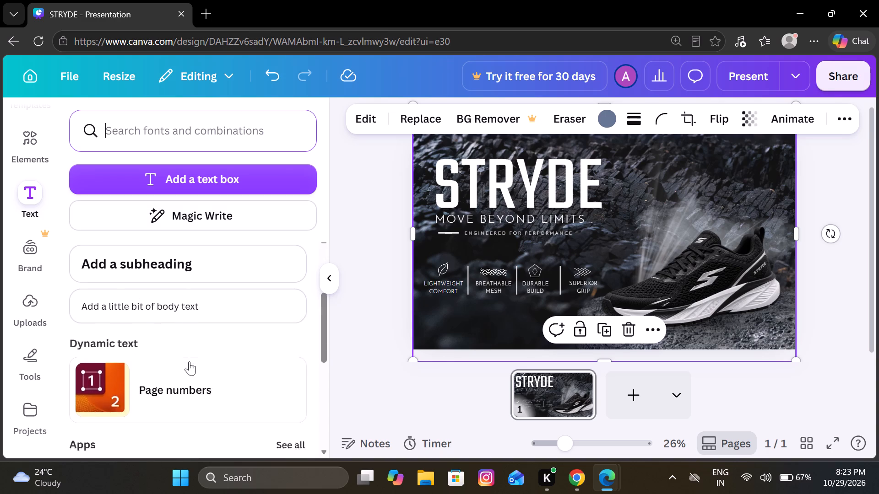
{"action": "scroll", "coordinate": [189, 361], "scroll_direction": "down", "scroll_amount": 3}
{"action": "left_click", "coordinate": [112, 412]}
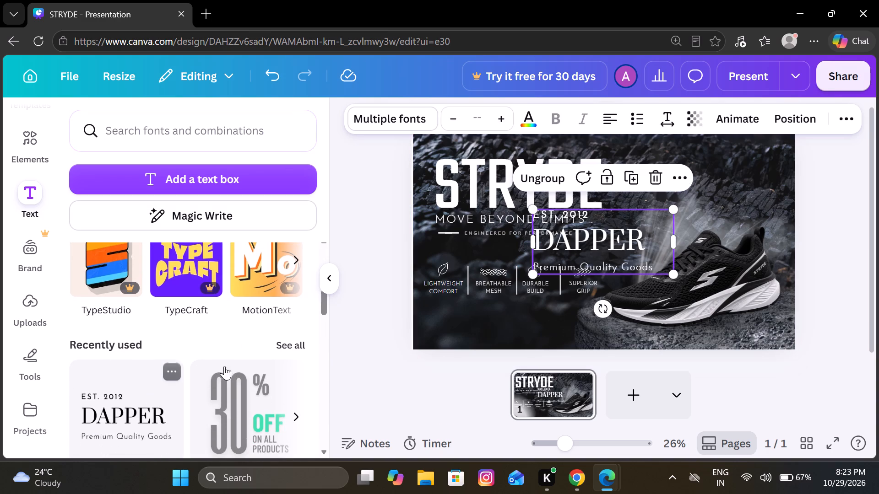
{"action": "left_click", "coordinate": [584, 226]}
{"action": "left_click", "coordinate": [638, 189]}
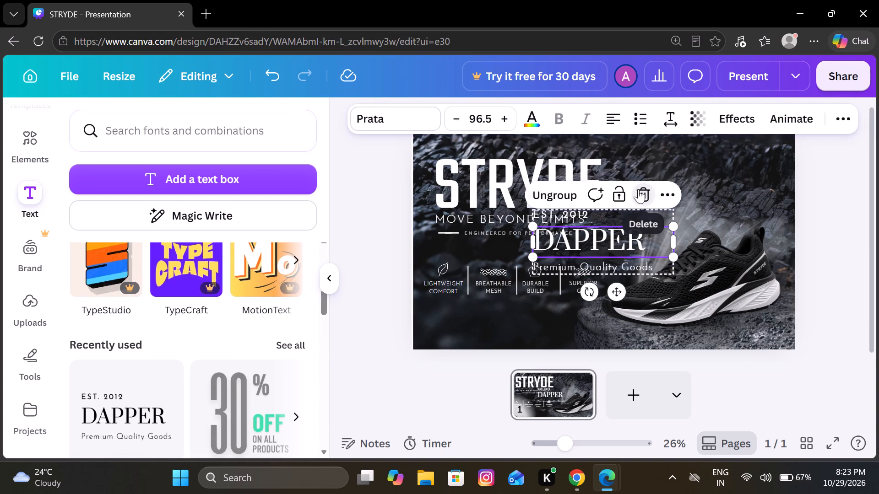
{"action": "left_click", "coordinate": [574, 209]}
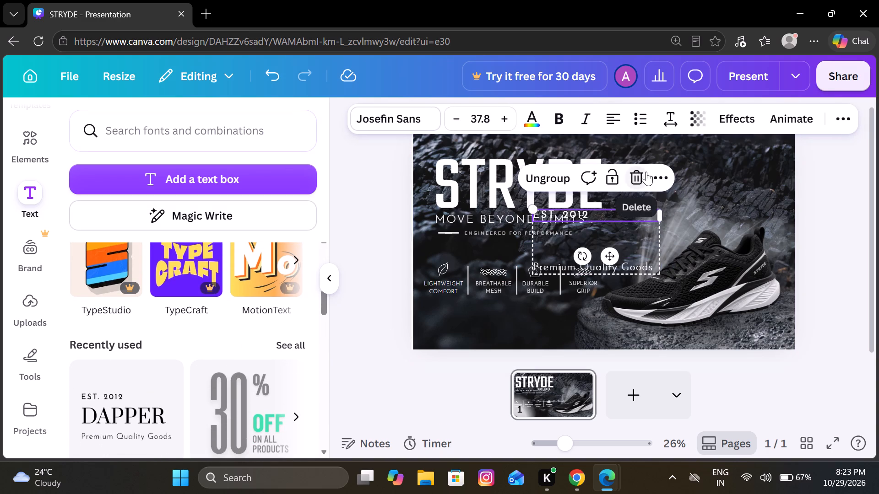
{"action": "left_click", "coordinate": [646, 172]}
Clear the placeholder wording from the remaining Premium Quality Goods text line.
{"action": "left_click", "coordinate": [608, 262]}
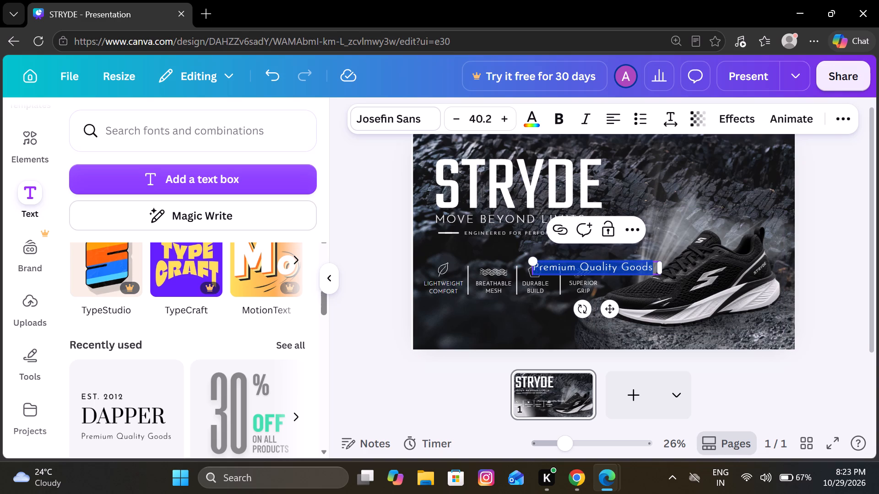
{"action": "type", "text": "pr"}
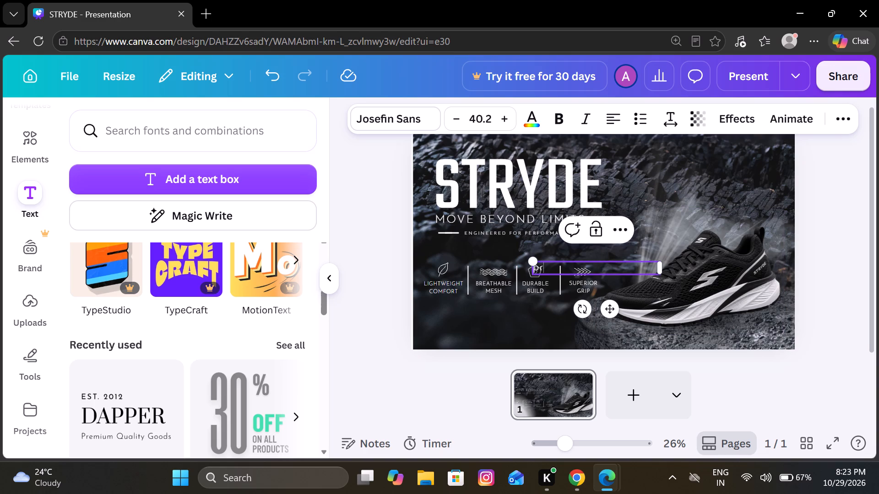
{"action": "key", "text": "BackSpace"}
{"action": "key", "text": "BackSpace"}
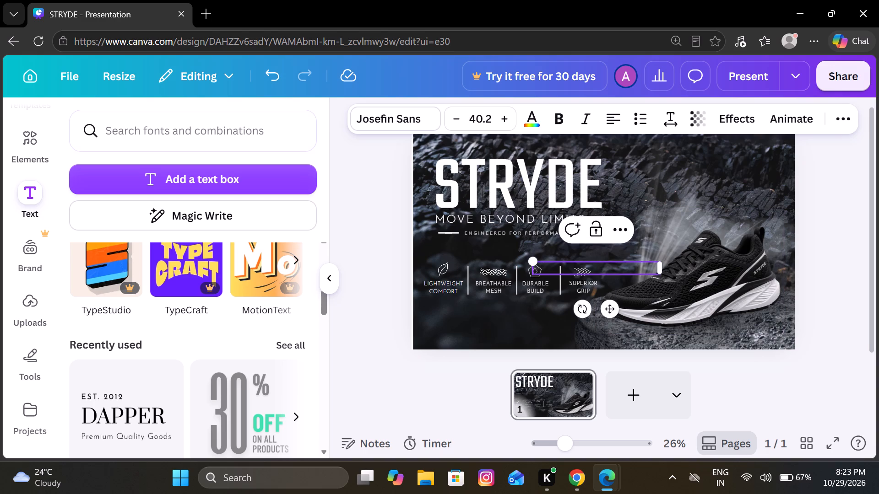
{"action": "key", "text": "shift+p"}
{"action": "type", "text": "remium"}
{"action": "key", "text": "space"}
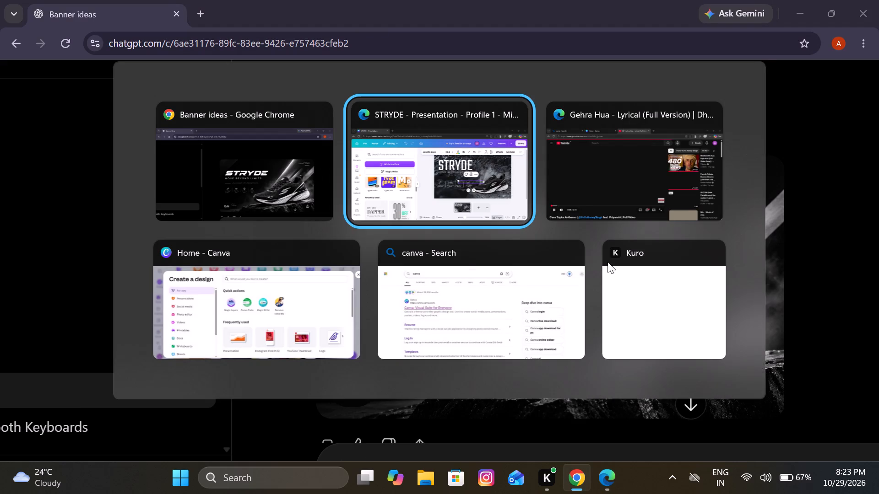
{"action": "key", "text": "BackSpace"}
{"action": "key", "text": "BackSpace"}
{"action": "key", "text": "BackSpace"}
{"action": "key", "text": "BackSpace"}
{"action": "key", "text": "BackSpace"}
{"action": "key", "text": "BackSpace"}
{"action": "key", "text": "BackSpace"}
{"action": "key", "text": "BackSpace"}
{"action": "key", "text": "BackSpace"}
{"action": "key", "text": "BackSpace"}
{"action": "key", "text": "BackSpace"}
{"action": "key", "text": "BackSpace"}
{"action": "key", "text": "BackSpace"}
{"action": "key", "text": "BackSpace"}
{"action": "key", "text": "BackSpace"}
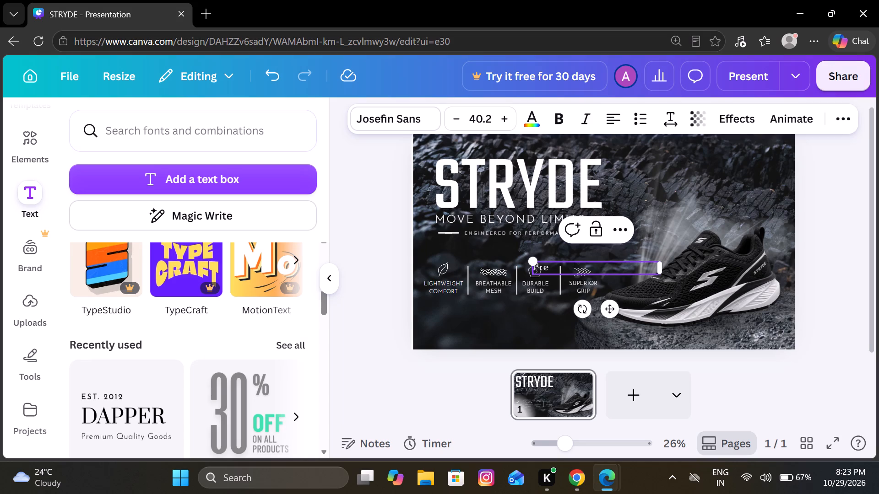
Enter PREMIUM in the emptied text box, with SPORTSSHOOES on a second line below it.
{"action": "type", "text": "PREMIUM"}
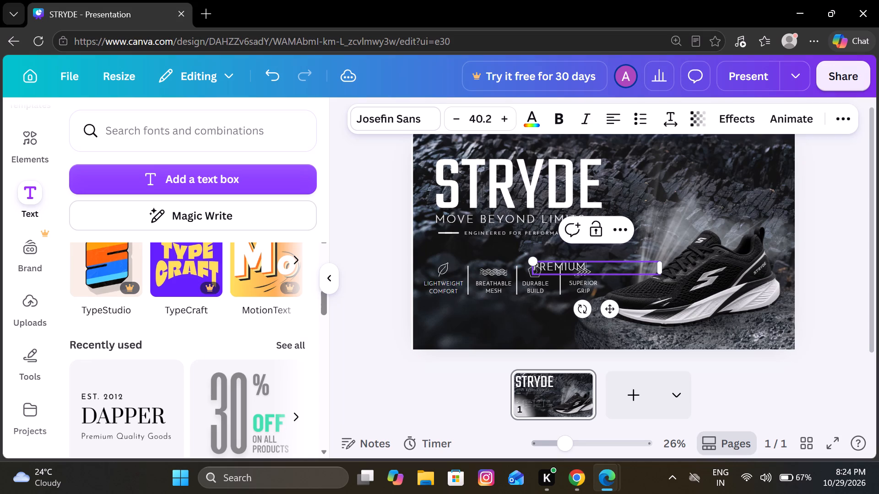
{"action": "key", "text": "Return"}
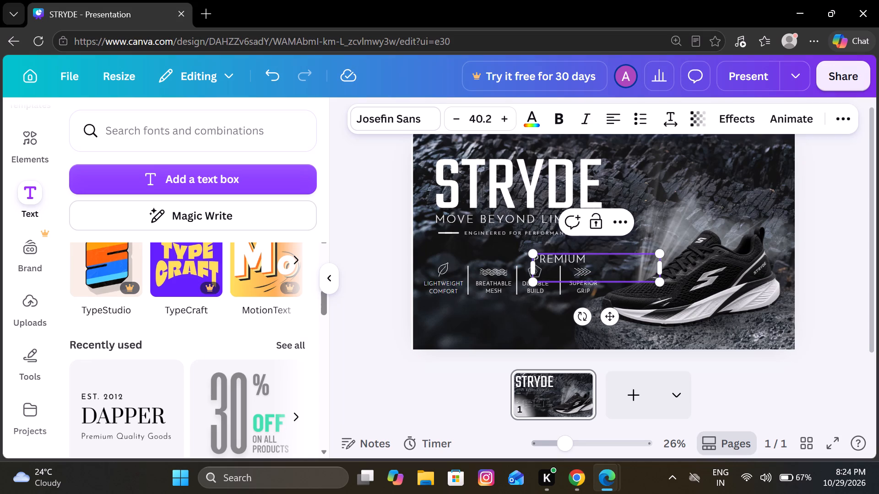
{"action": "type", "text": "SP"}
{"action": "type", "text": "ORTS"}
{"action": "type", "text": "SHOO"}
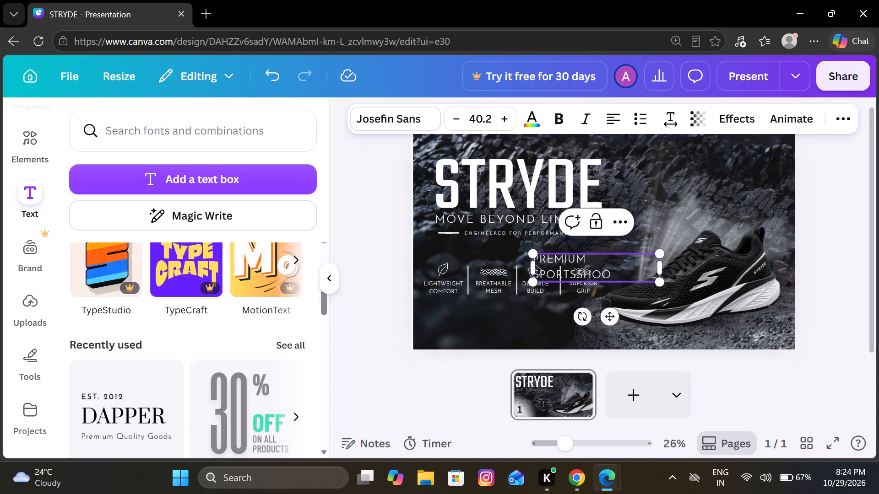
{"action": "type", "text": "ES"}
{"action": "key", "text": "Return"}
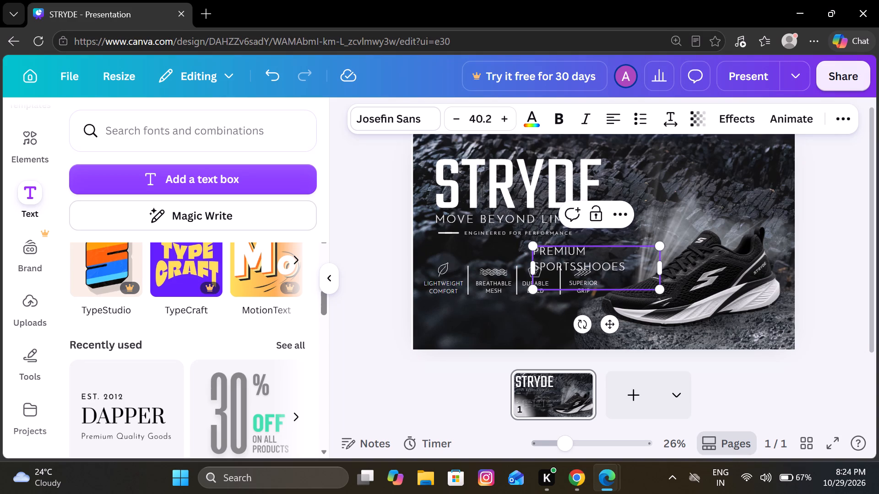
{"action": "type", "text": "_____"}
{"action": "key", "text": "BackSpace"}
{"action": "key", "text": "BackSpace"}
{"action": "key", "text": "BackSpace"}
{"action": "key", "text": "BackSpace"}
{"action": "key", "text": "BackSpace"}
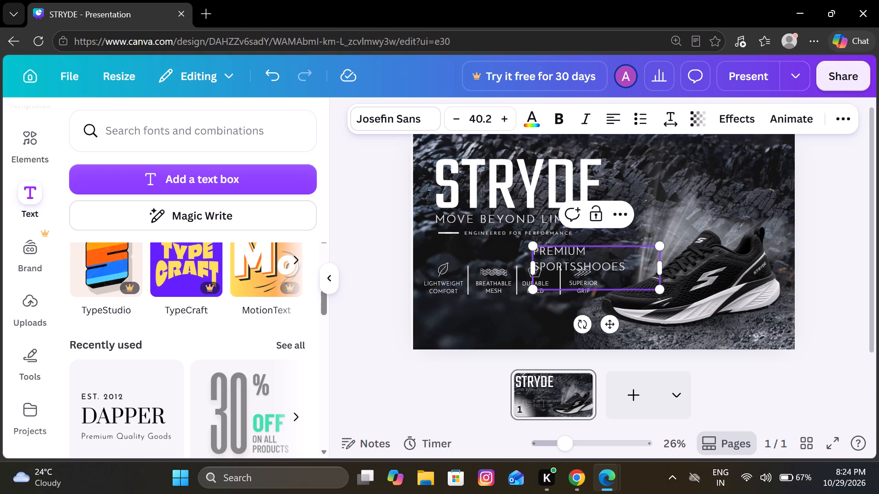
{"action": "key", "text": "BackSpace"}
Add a third line made of three underscores beneath SPORTSSHOOES as a short divider.
{"action": "key", "text": "Return"}
{"action": "type", "text": "____"}
{"action": "key", "text": "shift+BackSpace"}
{"action": "type", "text": "___"}
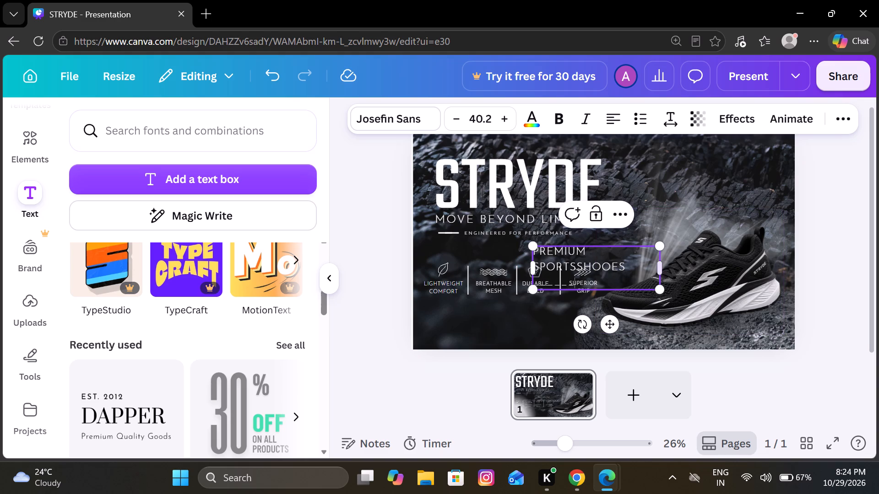
{"action": "key", "text": "BackSpace"}
{"action": "key", "text": "BackSpace"}
{"action": "key", "text": "BackSpace"}
Right-align the PREMIUM SPORTSSHOOES text block and move it into the banner's top-right corner, above the shoe.
{"action": "left_click_drag", "start_coordinate": [632, 292], "coordinate": [671, 258]}
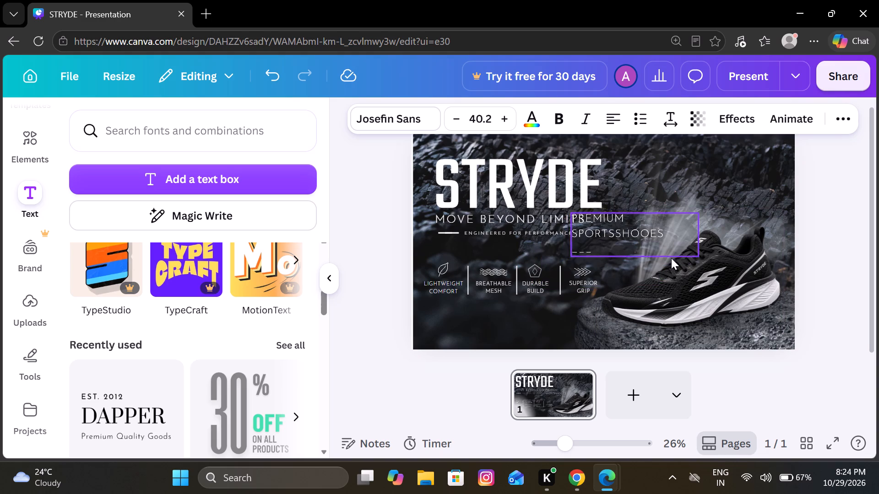
{"action": "left_click_drag", "start_coordinate": [671, 258], "coordinate": [732, 223]}
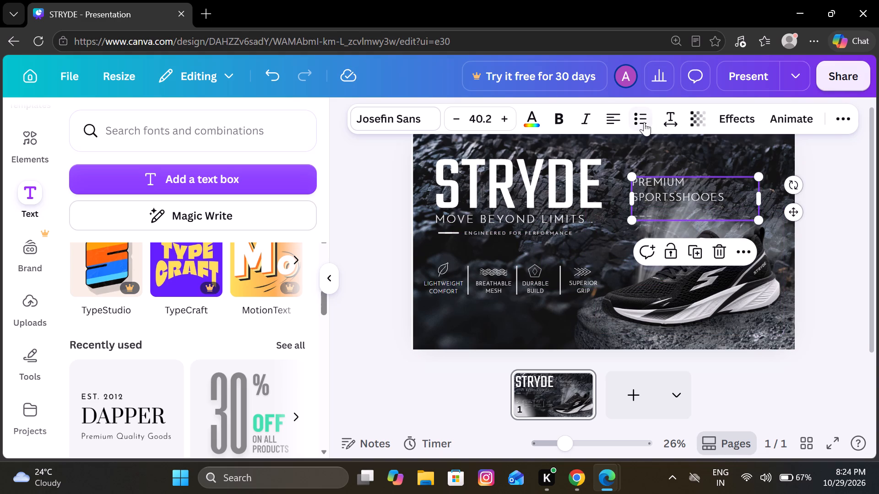
{"action": "left_click", "coordinate": [613, 115]}
{"action": "left_click", "coordinate": [613, 115]}
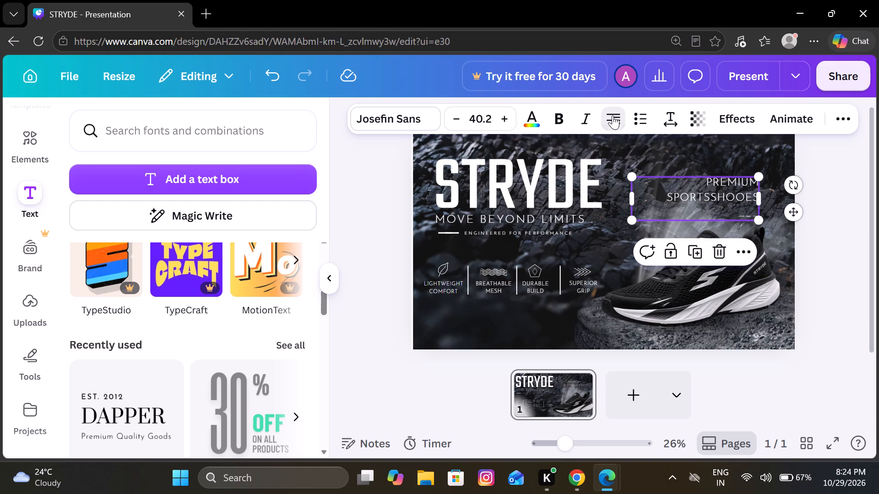
{"action": "left_click_drag", "start_coordinate": [717, 220], "coordinate": [751, 183]}
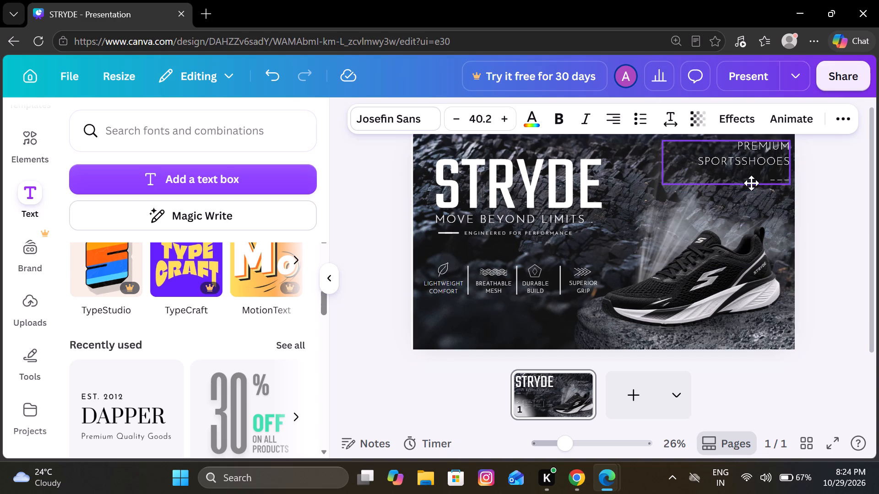
{"action": "left_click_drag", "start_coordinate": [751, 183], "coordinate": [741, 185]}
Scale the PREMIUM SPORTSSHOOES text block down to font size 21.2, keeping it in the banner's top-right corner.
{"action": "left_click_drag", "start_coordinate": [656, 182], "coordinate": [710, 175]}
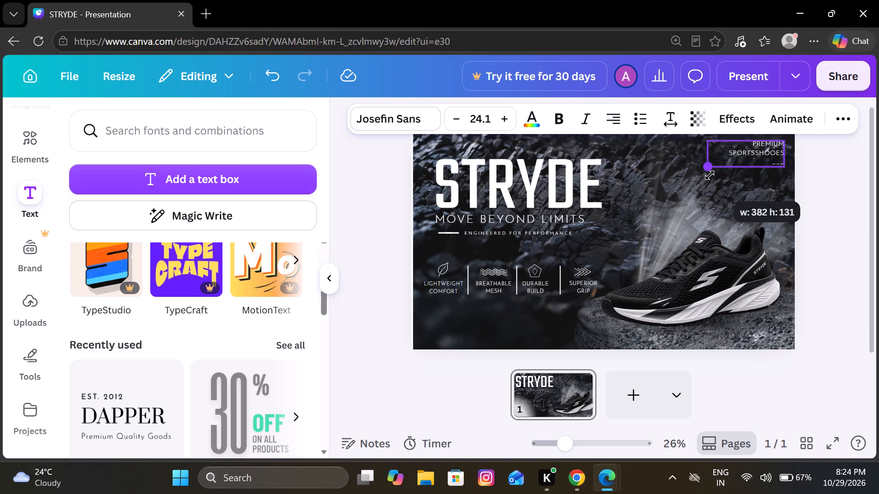
{"action": "left_click_drag", "start_coordinate": [710, 175], "coordinate": [717, 166]}
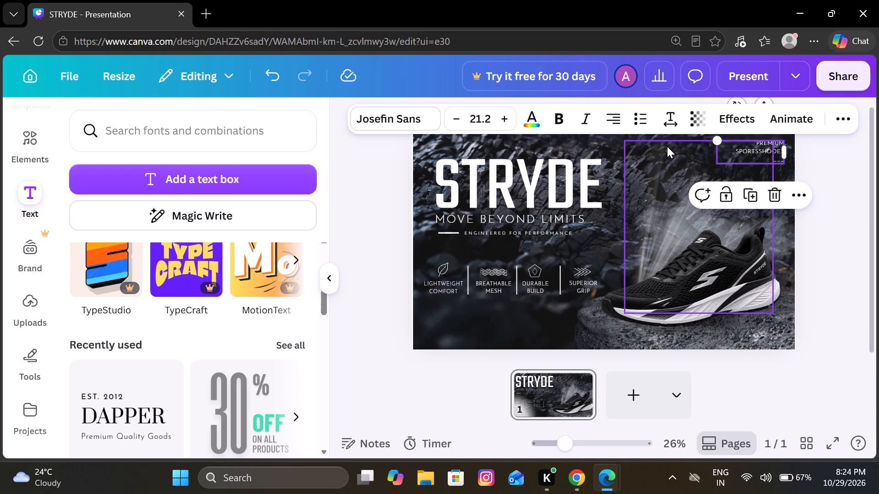
Insert a space between SPORTS and SHOOES in the text block at the banner's top-right corner.
{"action": "left_click", "coordinate": [762, 150]}
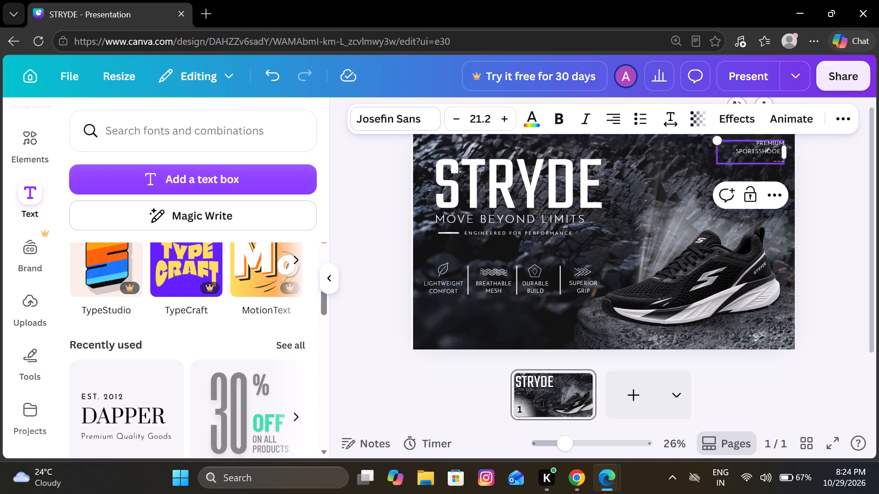
{"action": "left_click", "coordinate": [759, 150]}
{"action": "scroll", "coordinate": [732, 193], "scroll_direction": "up", "scroll_amount": 1}
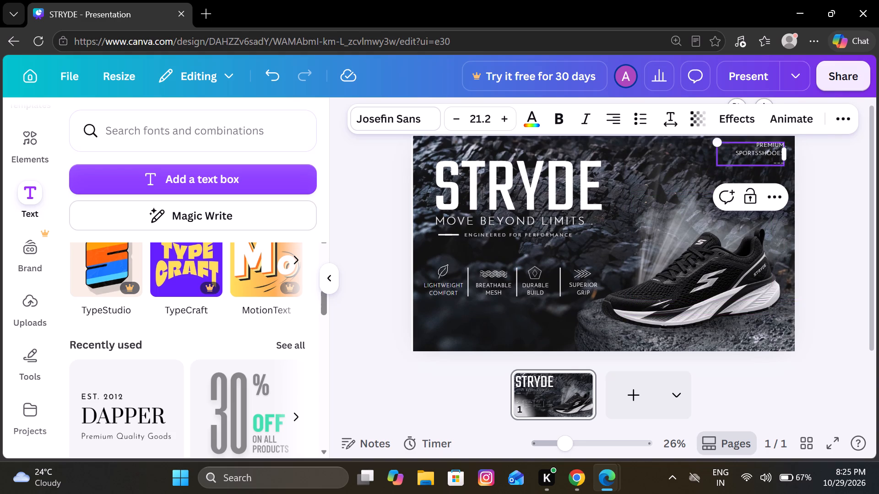
{"action": "scroll", "coordinate": [747, 155], "scroll_direction": "left", "scroll_amount": 1}
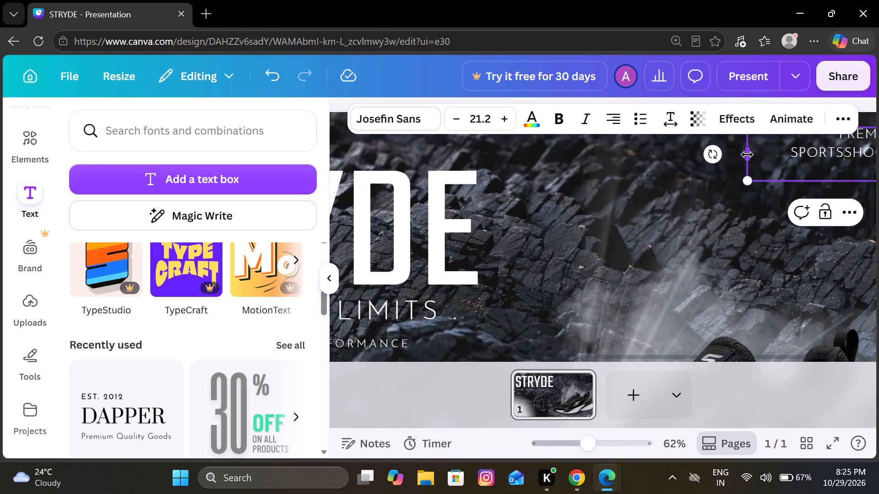
{"action": "key", "text": "space"}
{"action": "left_click", "coordinate": [651, 160]}
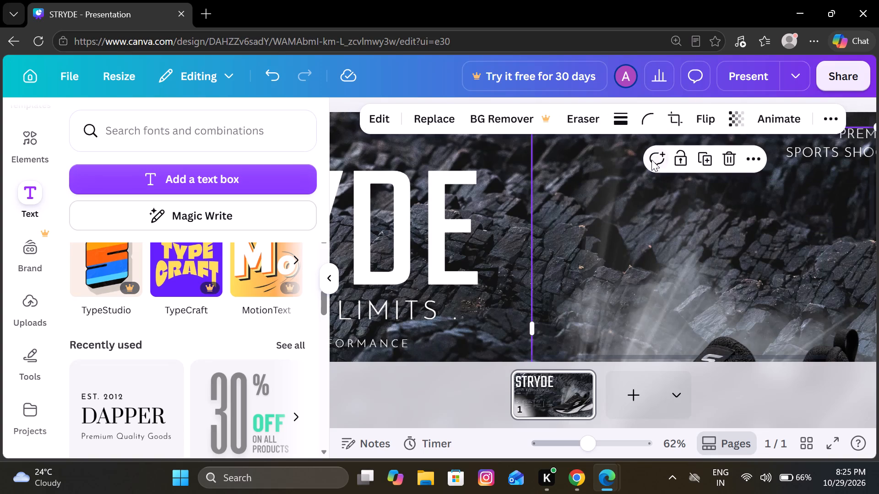
{"action": "left_click", "coordinate": [595, 148]}
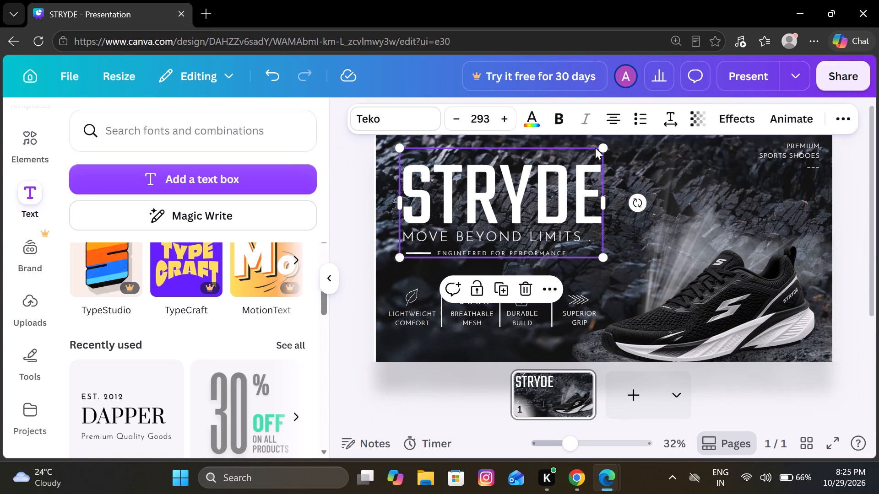
{"action": "left_click", "coordinate": [614, 153]}
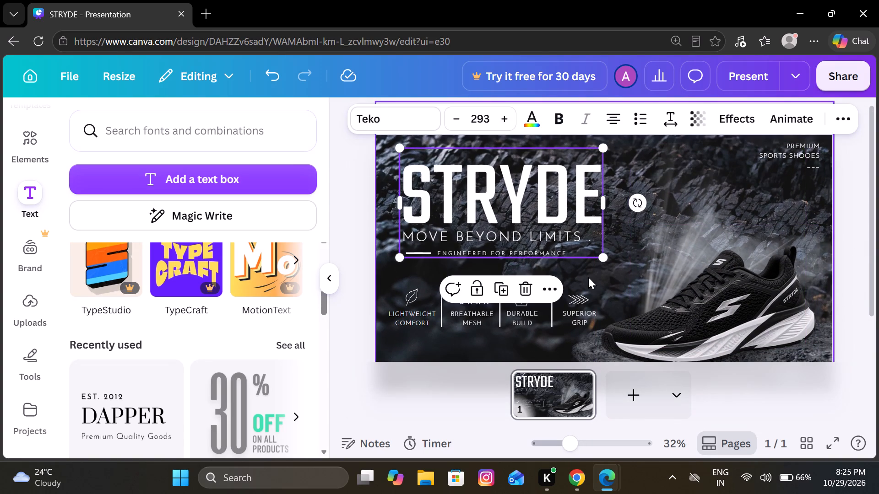
{"action": "left_click", "coordinate": [578, 266]}
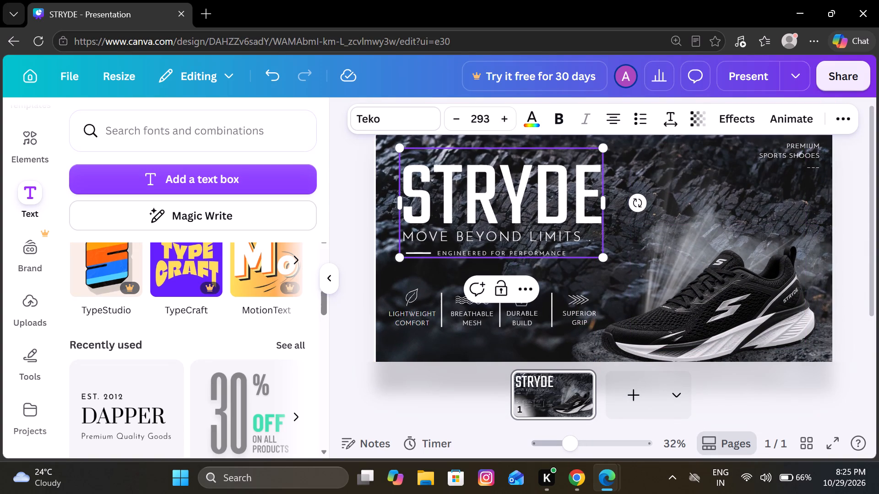
Switch to the ChatGPT reference banner in Chrome and enlarge it to examine the small text in its lower-left corner.
{"action": "scroll", "coordinate": [578, 266], "scroll_direction": "down", "scroll_amount": 1}
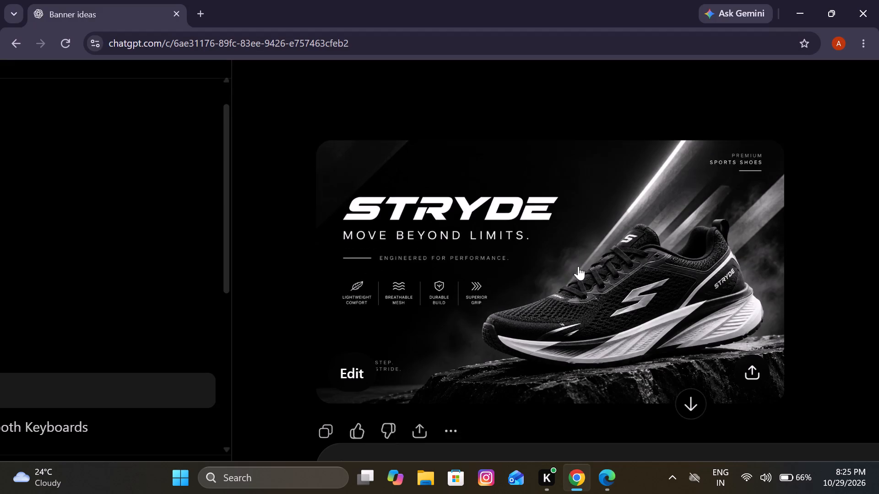
{"action": "scroll", "coordinate": [578, 266], "scroll_direction": "down", "scroll_amount": 1}
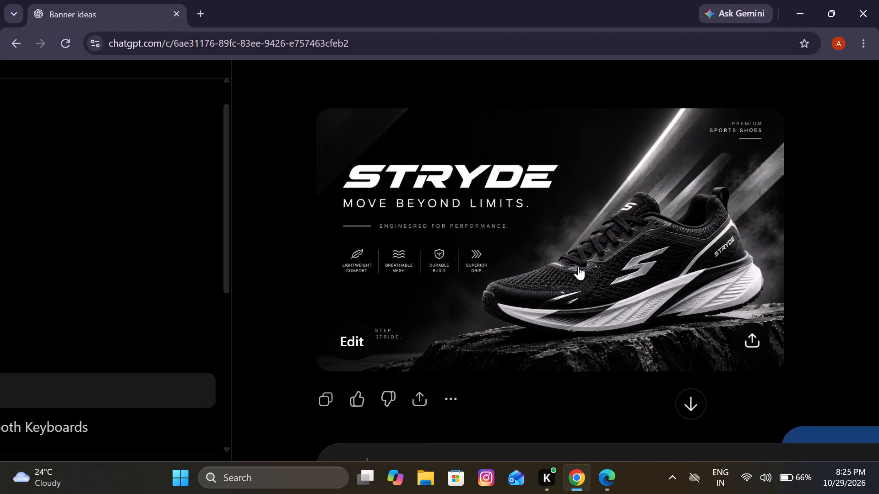
{"action": "left_click", "coordinate": [434, 323]}
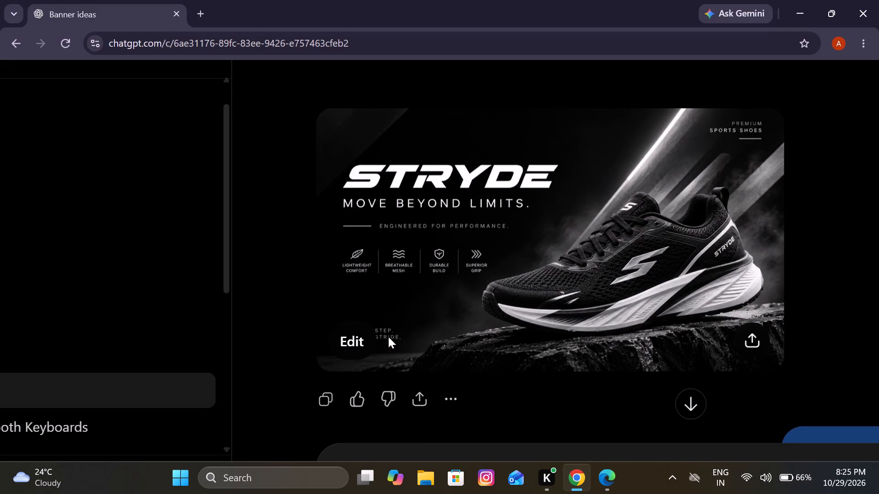
{"action": "scroll", "coordinate": [317, 334], "scroll_direction": "right", "scroll_amount": 2}
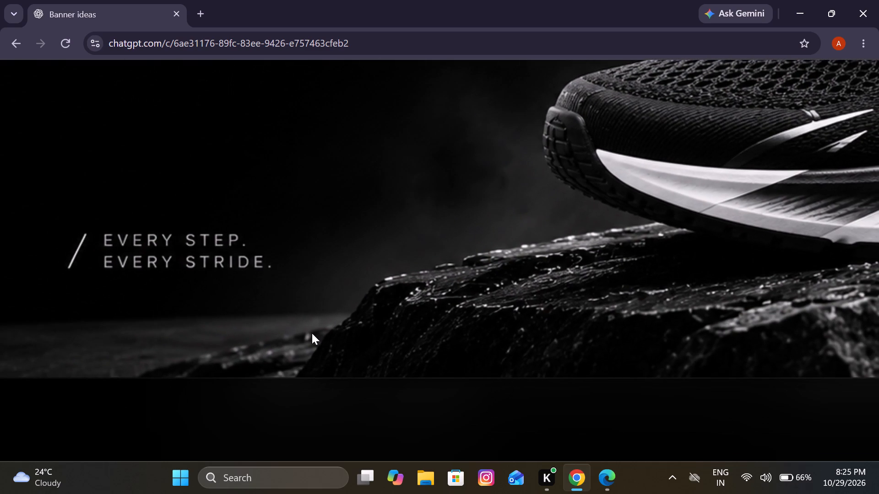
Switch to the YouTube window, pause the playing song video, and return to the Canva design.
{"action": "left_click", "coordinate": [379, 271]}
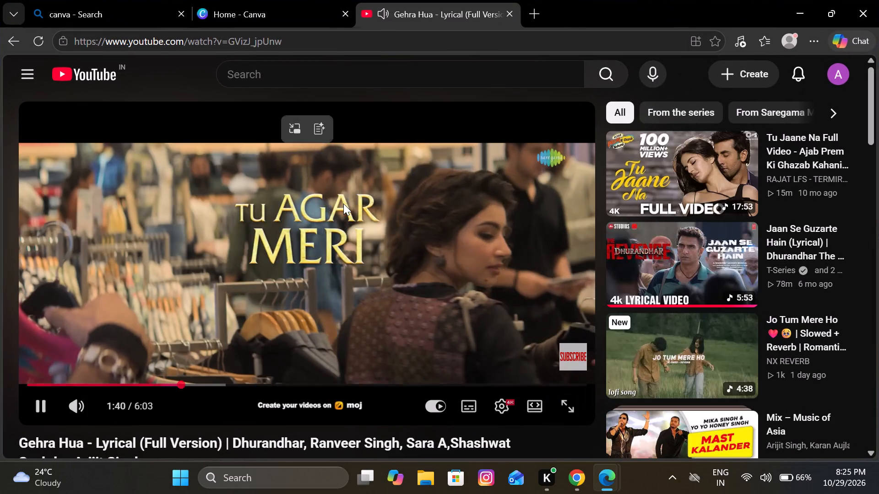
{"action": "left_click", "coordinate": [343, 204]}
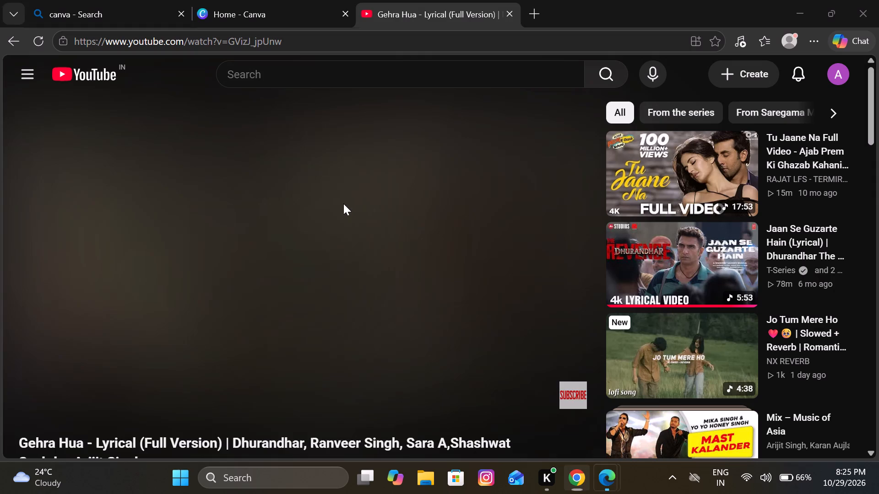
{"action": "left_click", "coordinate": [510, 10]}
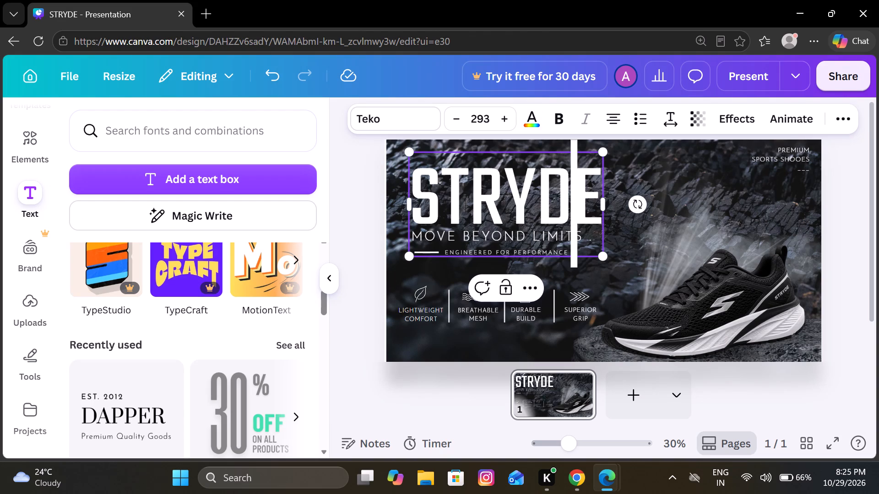
Add the DAPPER text combination to the banner and delete its EST. 2012 and DAPPER lines, keeping Premium Quality Goods.
{"action": "left_click", "coordinate": [517, 340]}
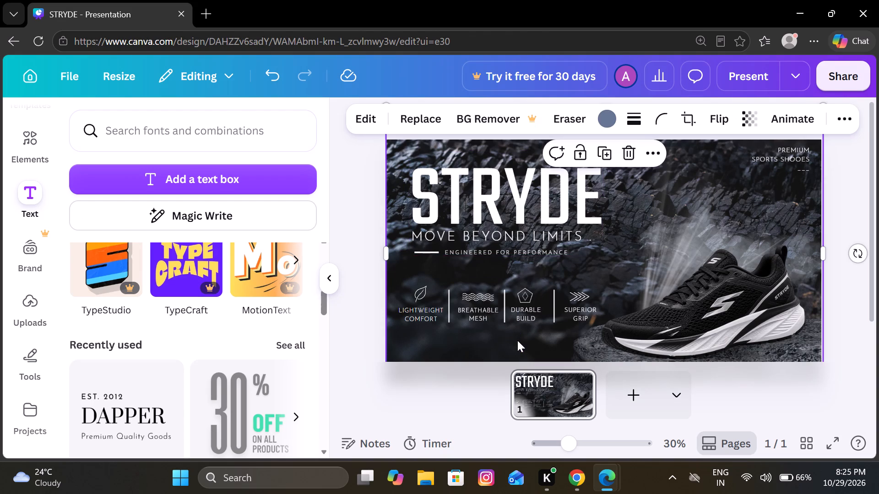
{"action": "left_click", "coordinate": [175, 398]}
{"action": "left_click", "coordinate": [553, 229]}
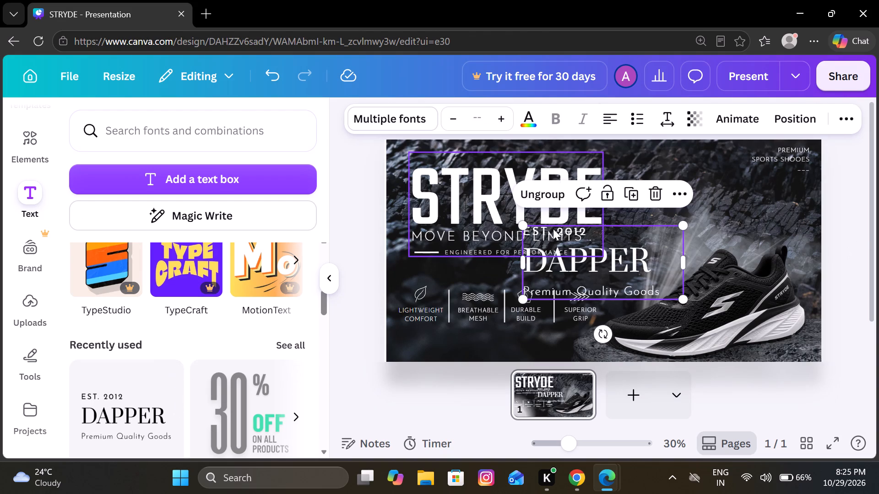
{"action": "left_click", "coordinate": [632, 193]}
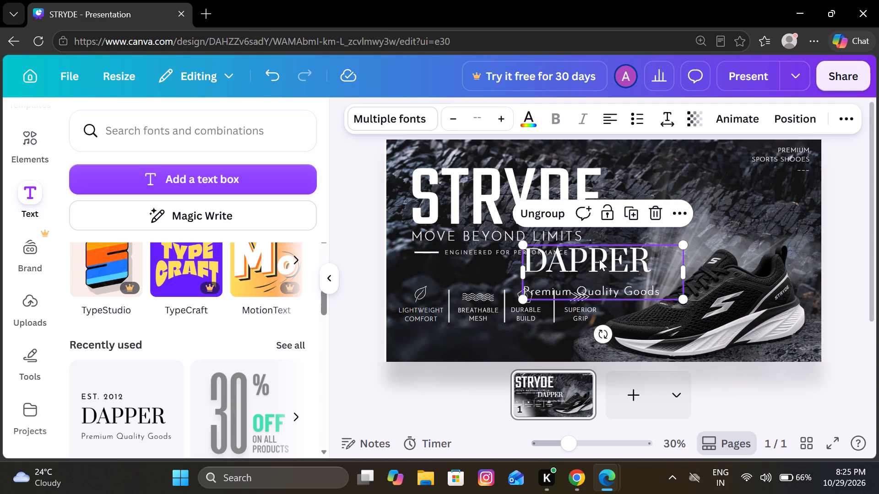
{"action": "left_click", "coordinate": [599, 259]}
{"action": "left_click", "coordinate": [643, 213]}
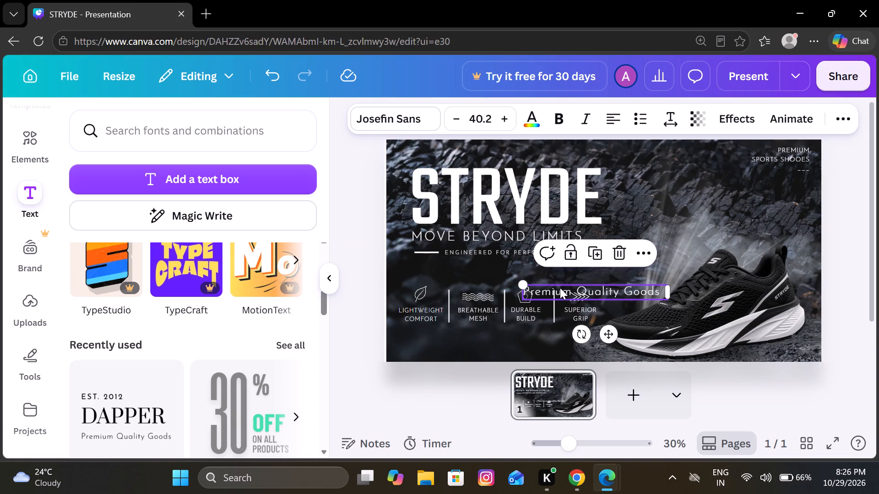
Replace the Premium Quality Goods text with EVERY STEP. and EVERY STRIDE. on two lines.
{"action": "left_click", "coordinate": [557, 290]}
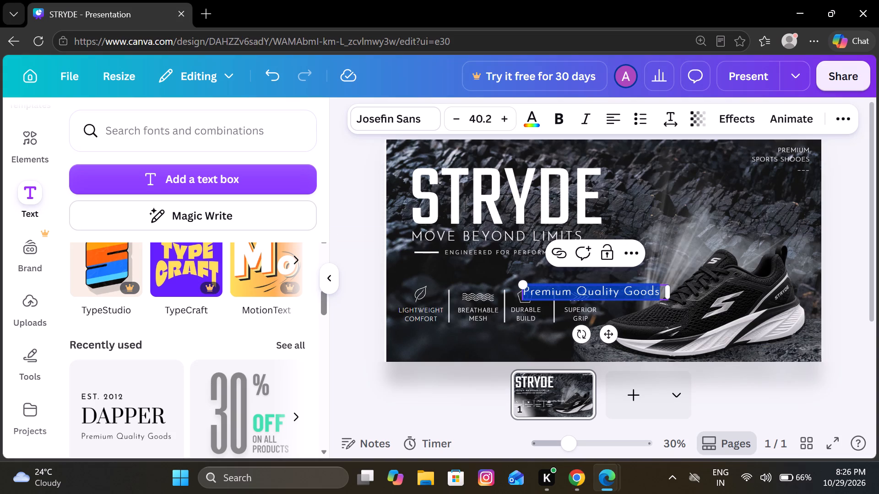
{"action": "key", "text": "e"}
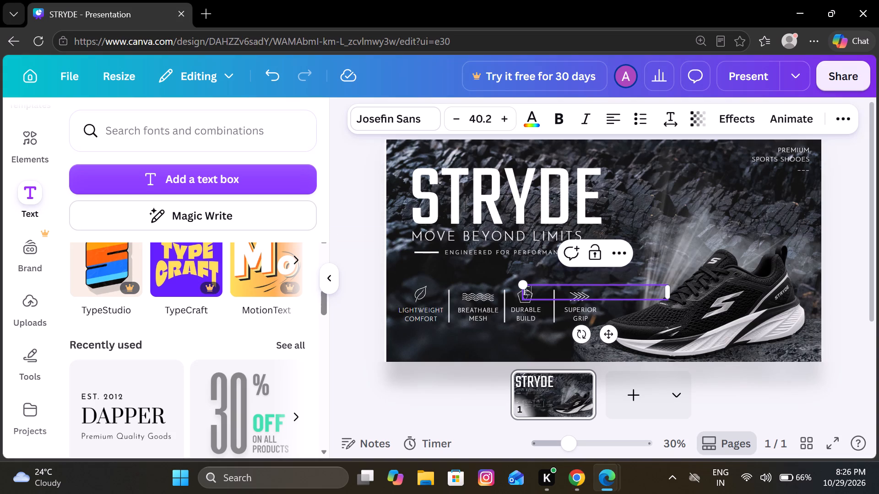
{"action": "type", "text": "VERY"}
{"action": "key", "text": "space"}
{"action": "type", "text": "STEP"}
{"action": "key", "text": "period"}
{"action": "key", "text": "Return"}
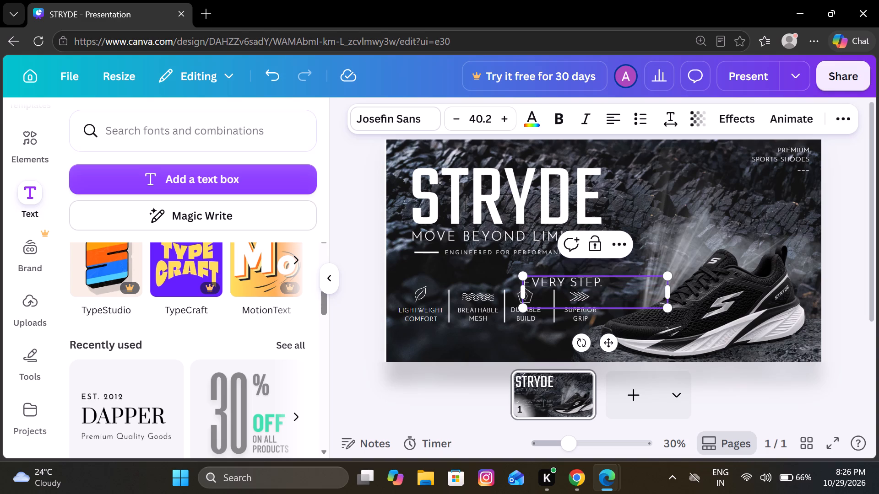
{"action": "type", "text": "EVER"}
{"action": "type", "text": "Y STRIDE"}
{"action": "key", "text": "period"}
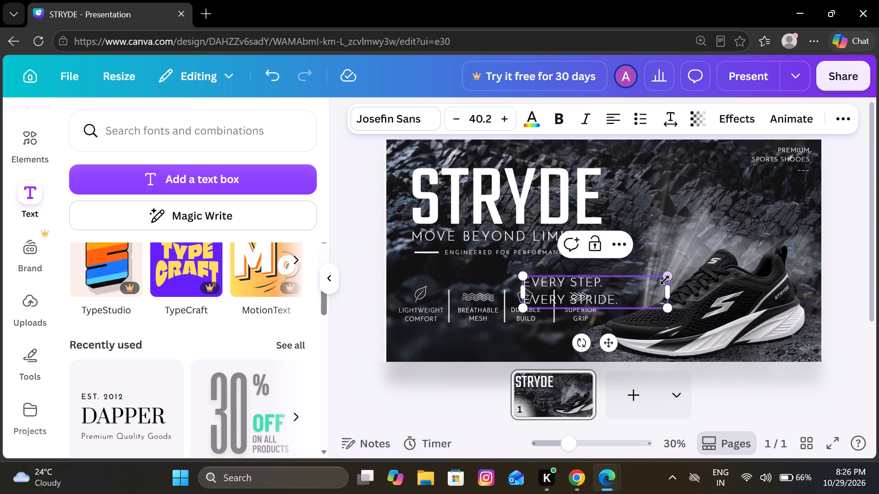
Scale the EVERY STEP. EVERY STRIDE. text down to font size 14.9 and place it in the banner's lower-left corner, below the feature icons.
{"action": "left_click_drag", "start_coordinate": [665, 278], "coordinate": [573, 298]}
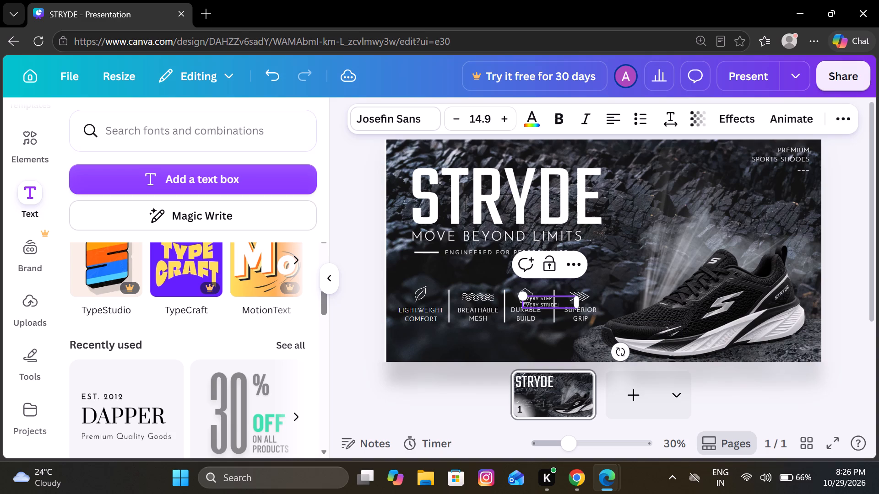
{"action": "left_click_drag", "start_coordinate": [556, 310], "coordinate": [494, 339]}
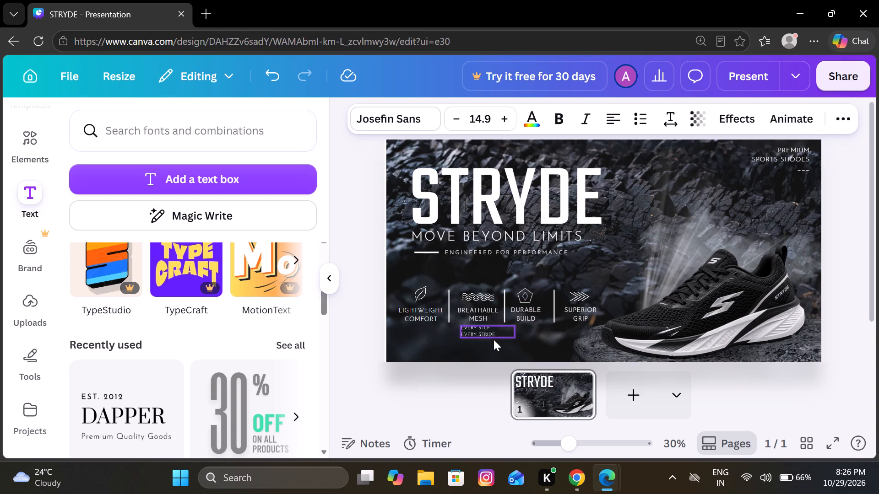
{"action": "left_click_drag", "start_coordinate": [494, 339], "coordinate": [437, 350]}
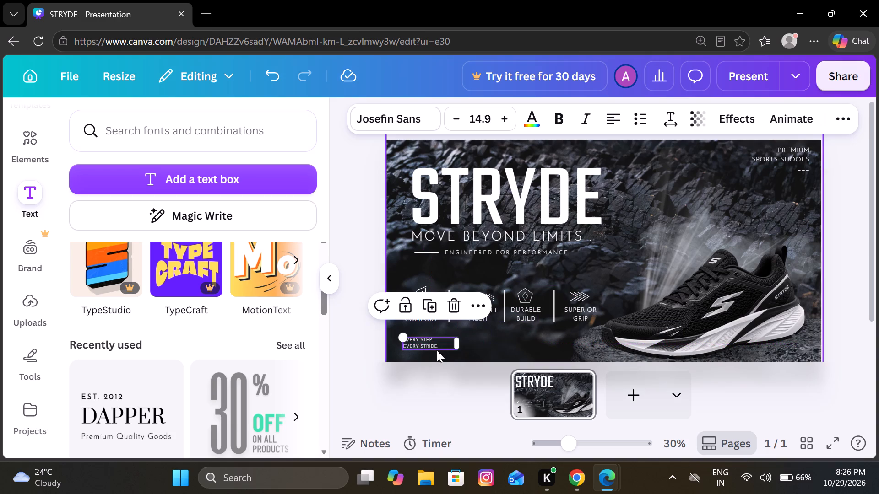
{"action": "left_click", "coordinate": [433, 345]}
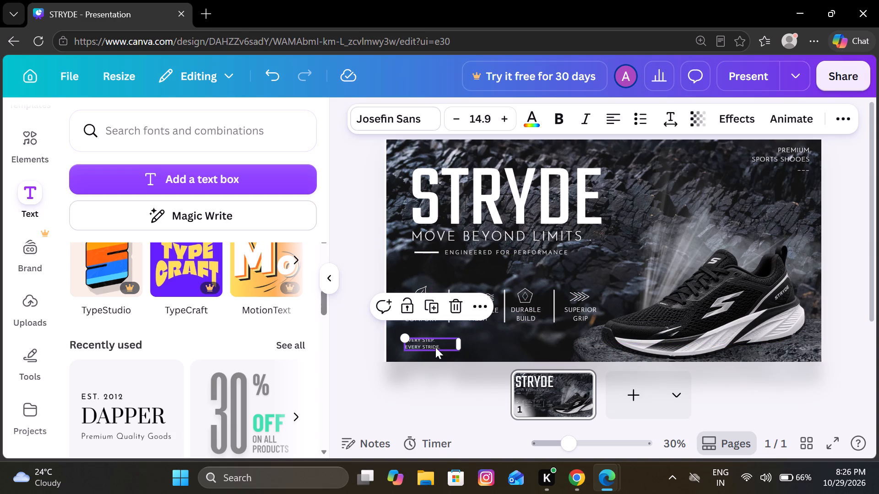
{"action": "left_click", "coordinate": [355, 354]}
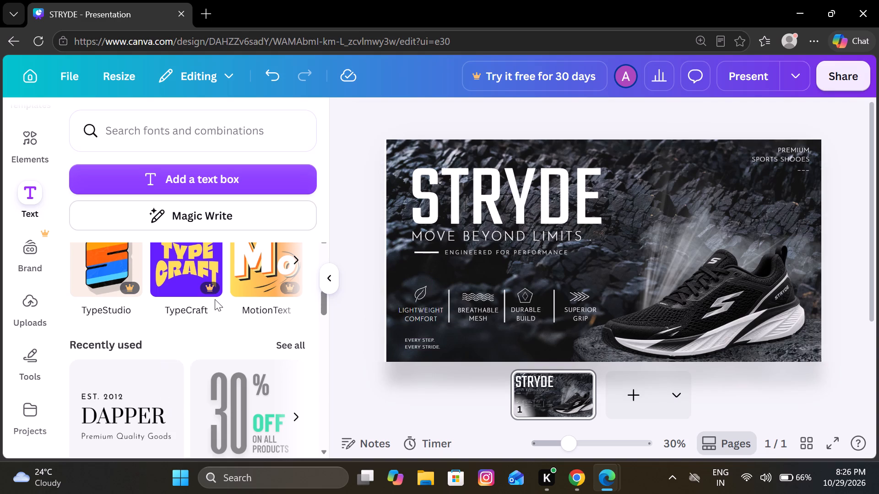
Search the fonts for THIN, add Zag Deco Thin text to the banner, and make it a single slash at font size 132.
{"action": "scroll", "coordinate": [215, 299], "scroll_direction": "up", "scroll_amount": 1}
{"action": "left_click", "coordinate": [196, 123]}
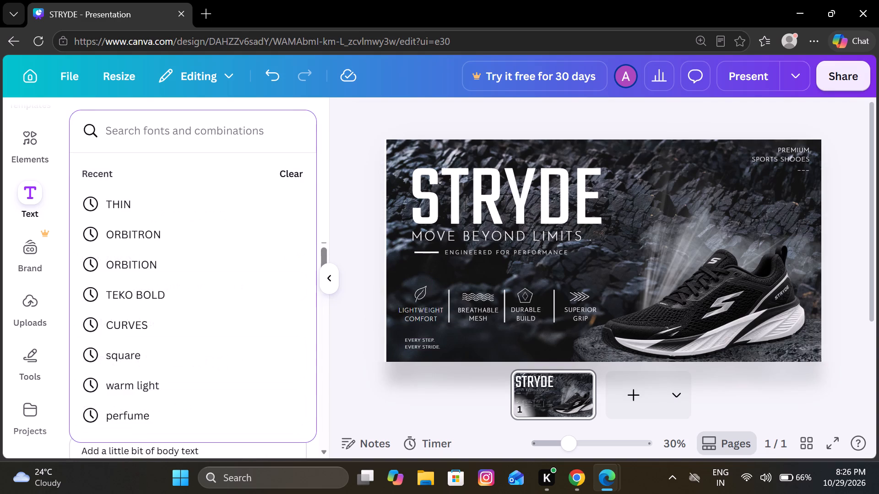
{"action": "type", "text": "THIN"}
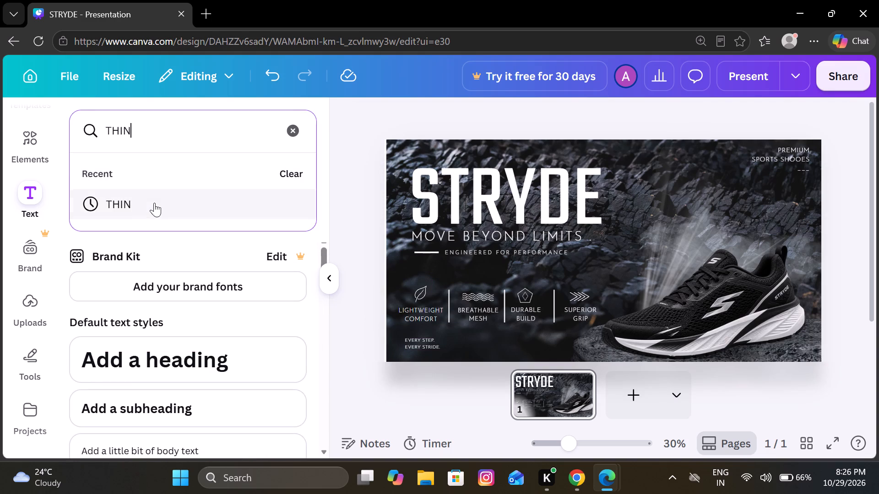
{"action": "left_click", "coordinate": [154, 203]}
{"action": "left_click", "coordinate": [161, 175]}
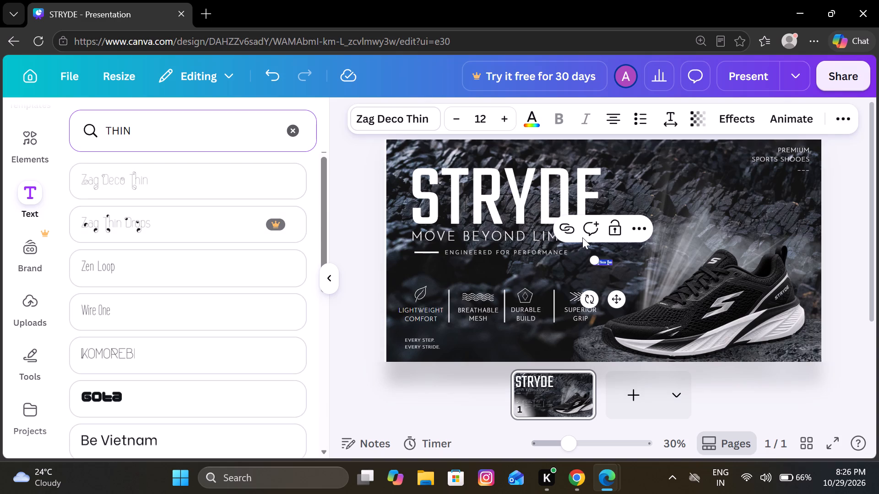
{"action": "key", "text": "shift+question"}
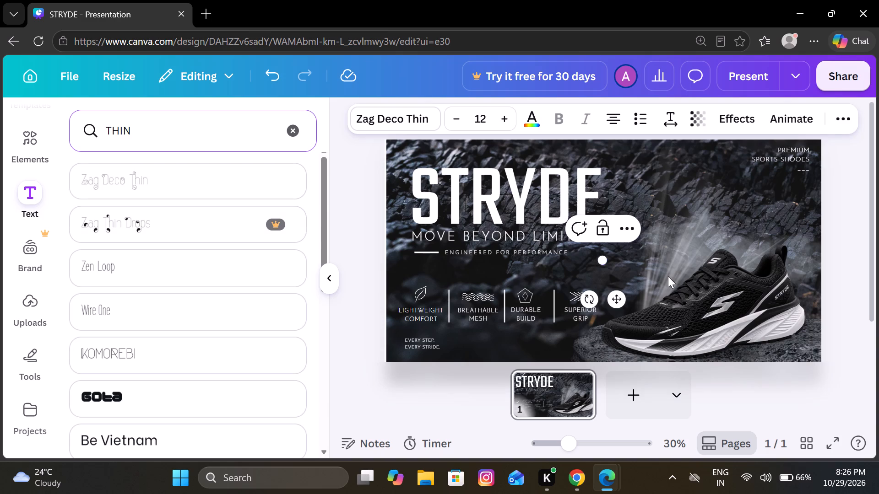
{"action": "left_click_drag", "start_coordinate": [602, 258], "coordinate": [560, 228]}
{"action": "key", "text": "BackSpace"}
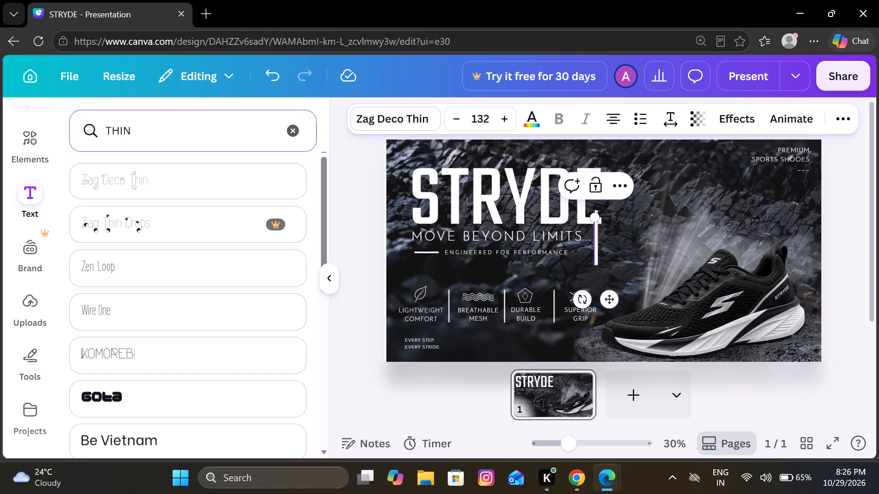
{"action": "key", "text": "slash"}
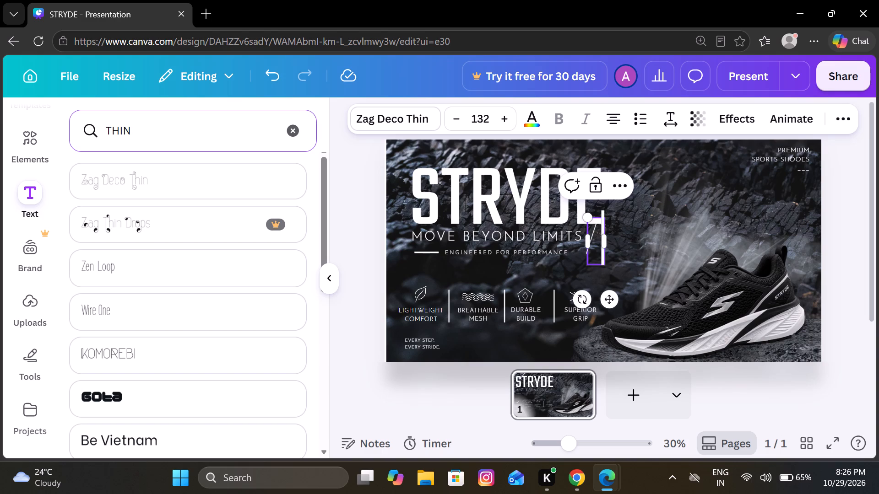
Move the slash beside the EVERY STEP. EVERY STRIDE. tagline and scale it down to font size 104.
{"action": "left_click_drag", "start_coordinate": [594, 266], "coordinate": [541, 284]}
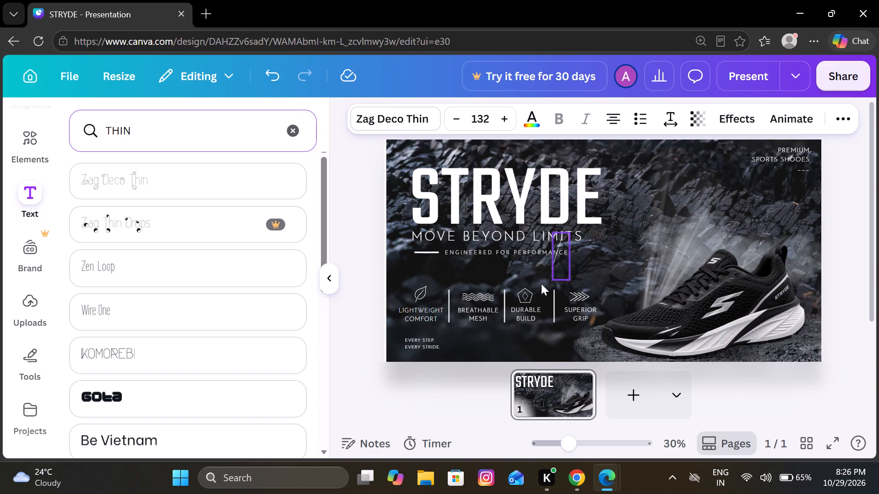
{"action": "left_click_drag", "start_coordinate": [541, 284], "coordinate": [402, 365]}
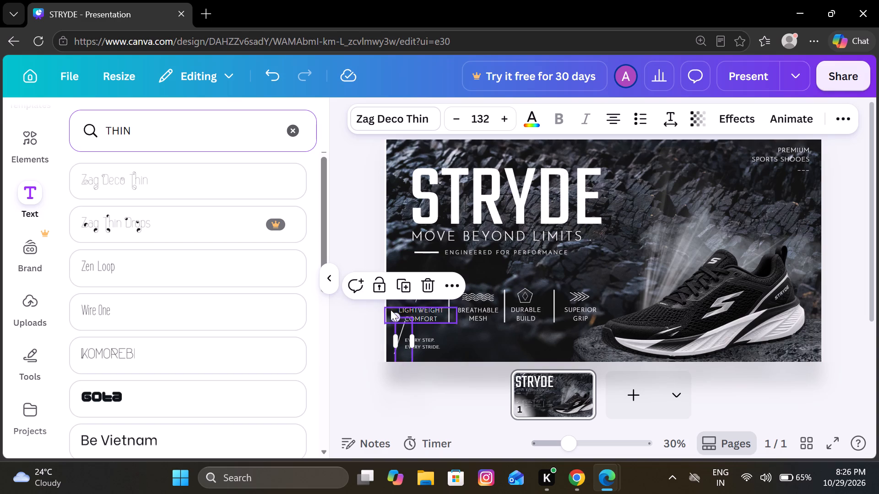
{"action": "left_click_drag", "start_coordinate": [396, 323], "coordinate": [413, 339]}
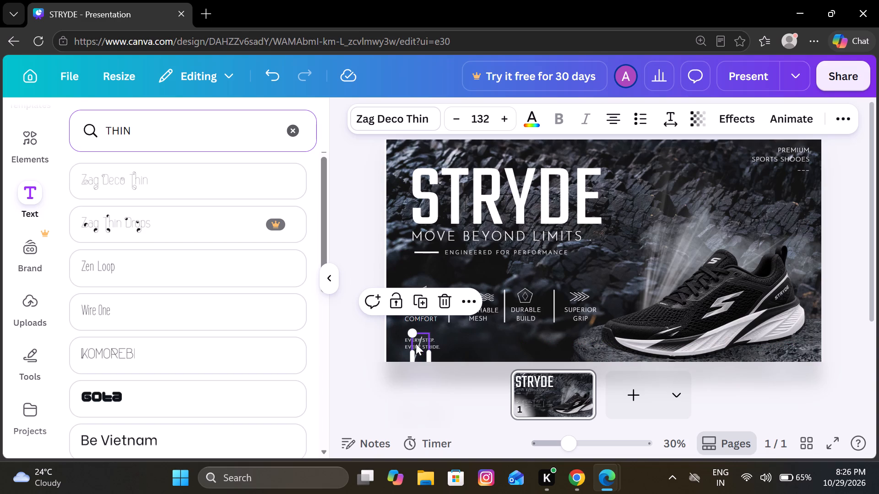
{"action": "left_click_drag", "start_coordinate": [418, 350], "coordinate": [400, 338]}
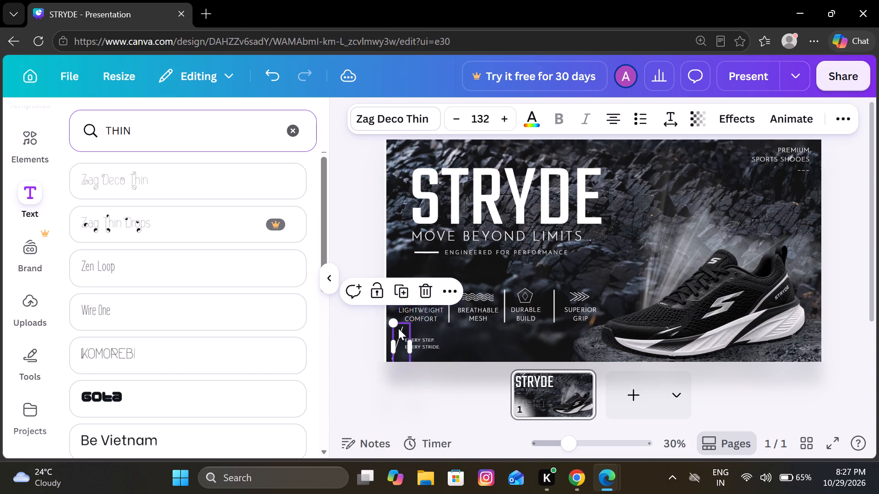
{"action": "left_click_drag", "start_coordinate": [393, 323], "coordinate": [399, 332]}
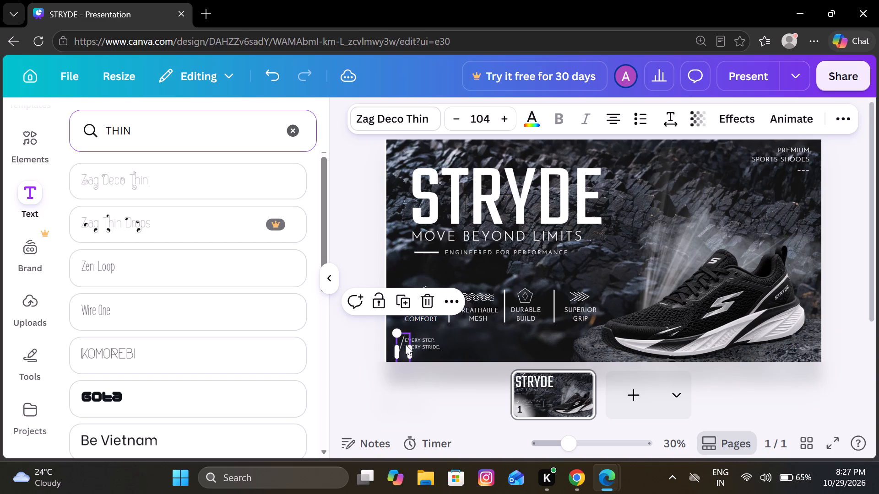
{"action": "left_click_drag", "start_coordinate": [400, 346], "coordinate": [394, 331]}
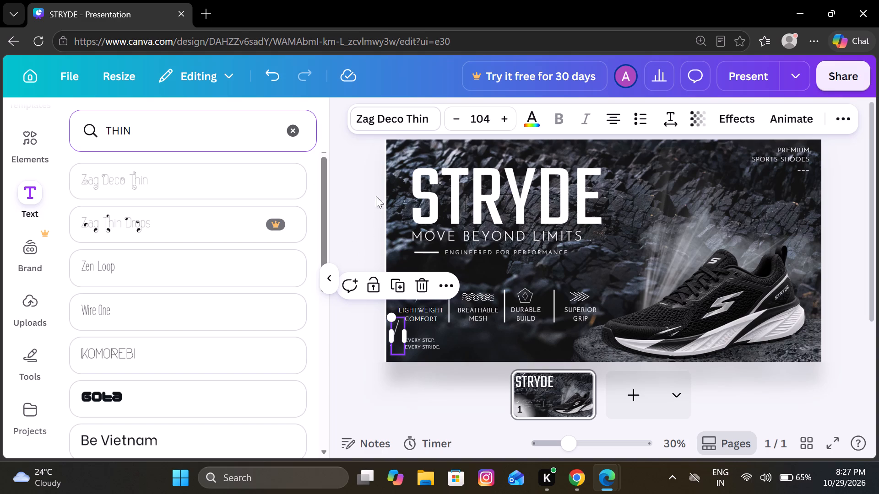
{"action": "left_click", "coordinate": [364, 222]}
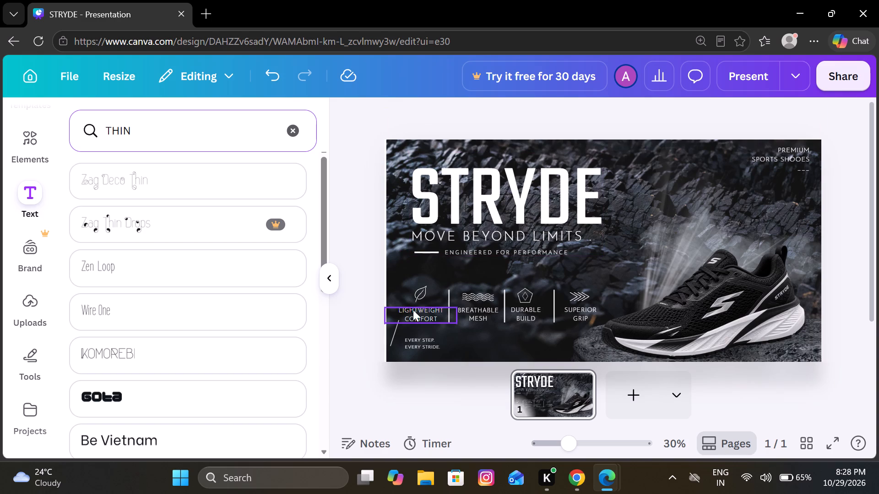
Scale the slash down to font size 60.9 and align it just before the two tagline lines.
{"action": "left_click_drag", "start_coordinate": [400, 334], "coordinate": [405, 336]}
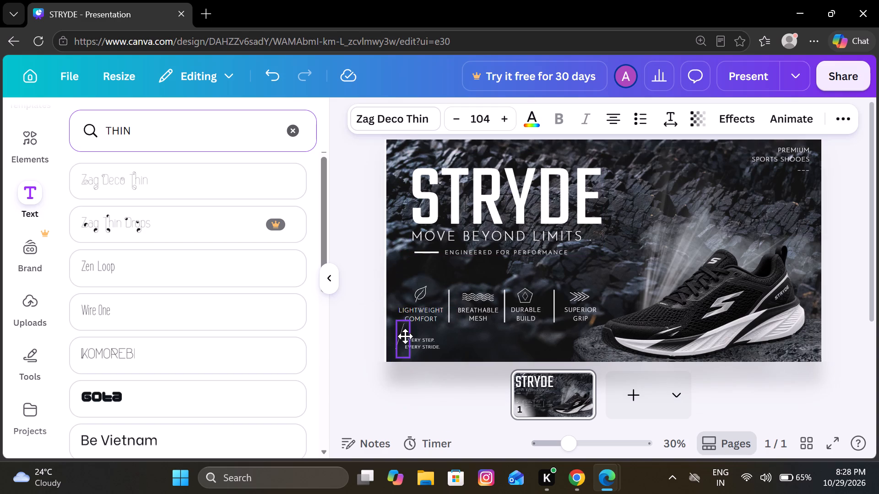
{"action": "left_click_drag", "start_coordinate": [405, 336], "coordinate": [402, 338]}
{"action": "left_click_drag", "start_coordinate": [394, 325], "coordinate": [398, 333]}
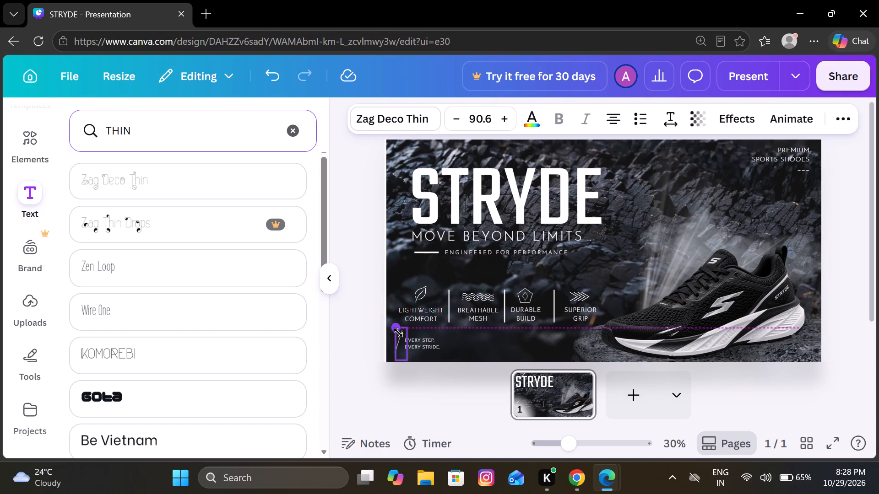
{"action": "left_click_drag", "start_coordinate": [398, 333], "coordinate": [402, 340]}
{"action": "left_click_drag", "start_coordinate": [406, 351], "coordinate": [405, 346]}
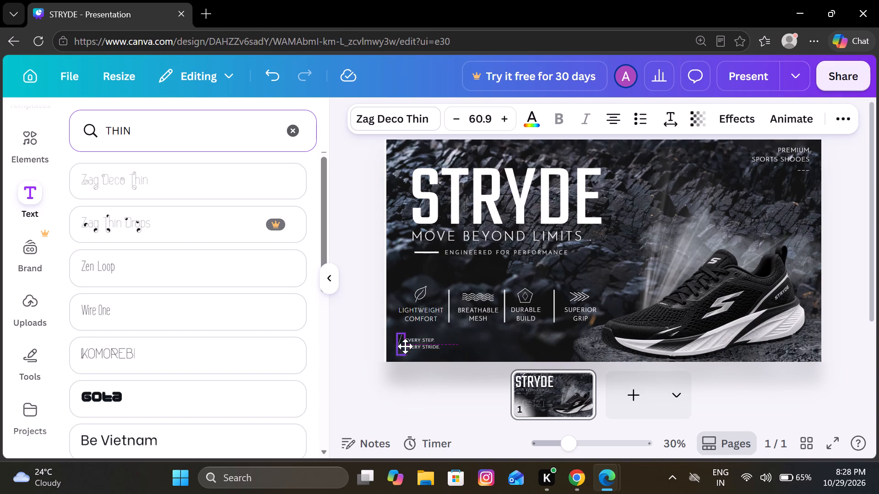
{"action": "left_click_drag", "start_coordinate": [405, 346], "coordinate": [401, 345]}
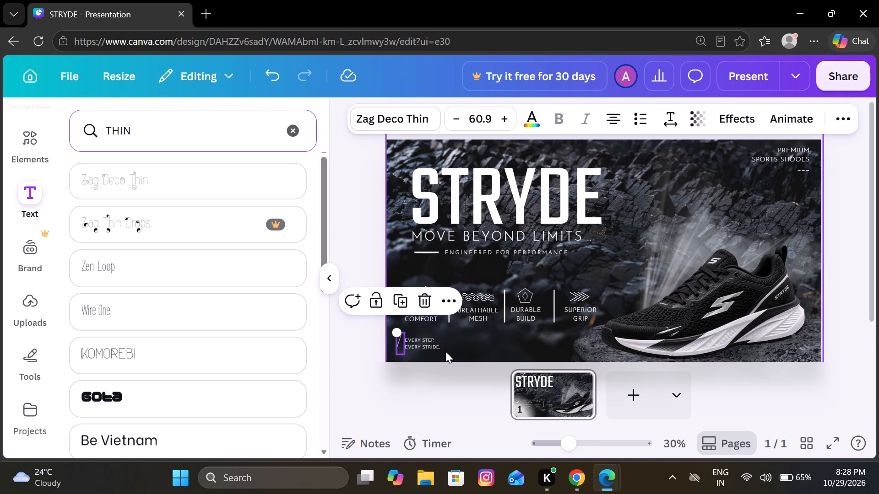
{"action": "scroll", "coordinate": [445, 351], "scroll_direction": "right", "scroll_amount": 3}
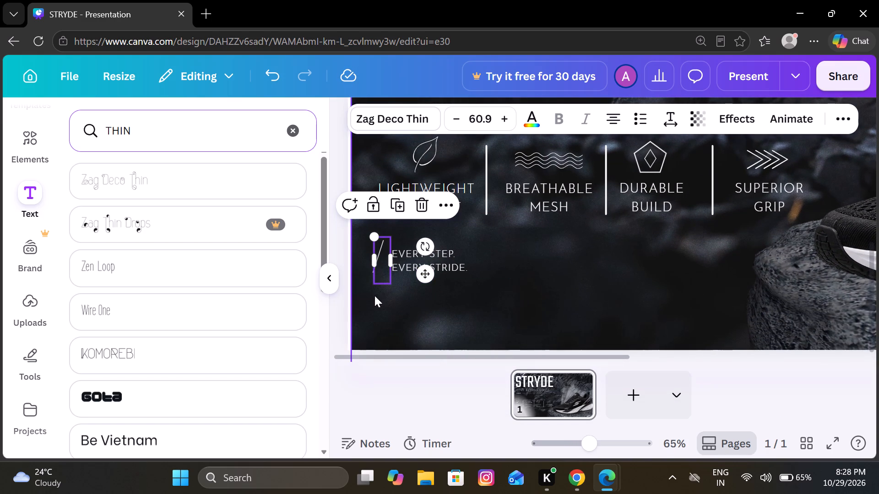
{"action": "left_click_drag", "start_coordinate": [387, 273], "coordinate": [386, 277]}
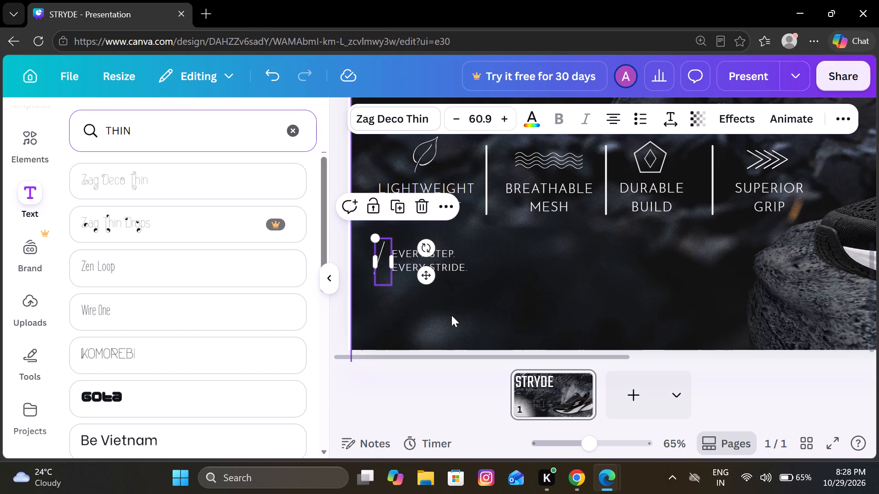
{"action": "left_click", "coordinate": [451, 315]}
Widen the letter spacing of the EVERY STEP. EVERY STRIDE. text.
{"action": "left_click", "coordinate": [438, 253]}
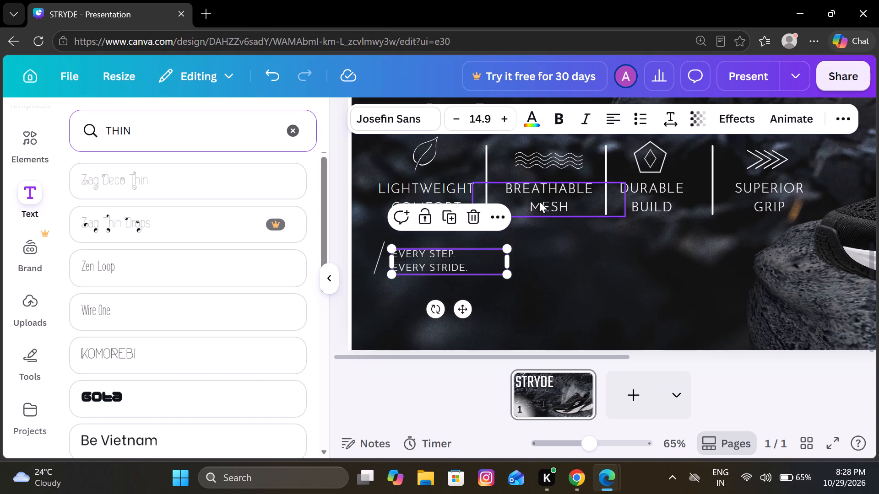
{"action": "left_click", "coordinate": [665, 120]}
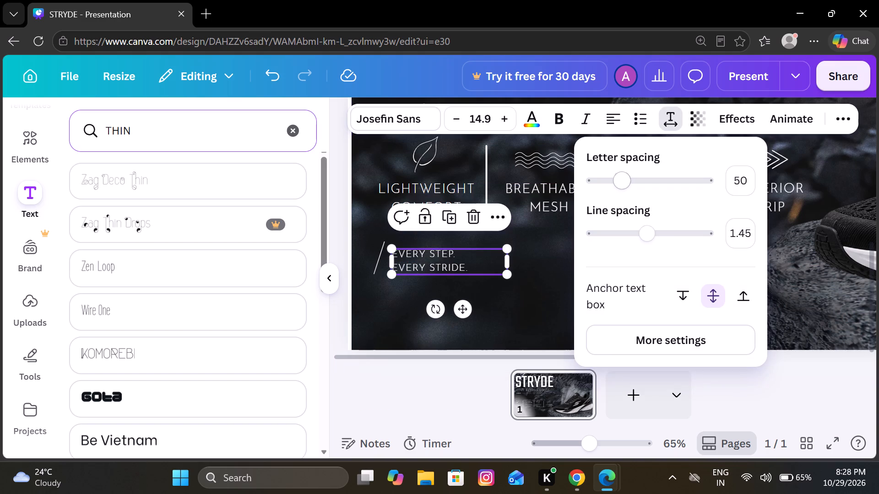
{"action": "left_click_drag", "start_coordinate": [622, 184], "coordinate": [633, 184]}
{"action": "left_click", "coordinate": [521, 293]}
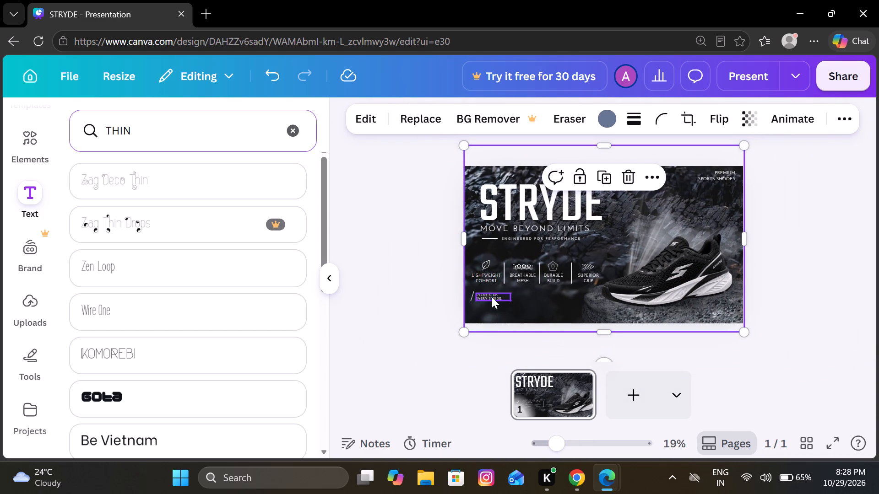
Move the EVERY STEP. EVERY STRIDE. tagline and its slash slightly lower, keeping the slash directly before the text.
{"action": "left_click_drag", "start_coordinate": [491, 296], "coordinate": [493, 306]}
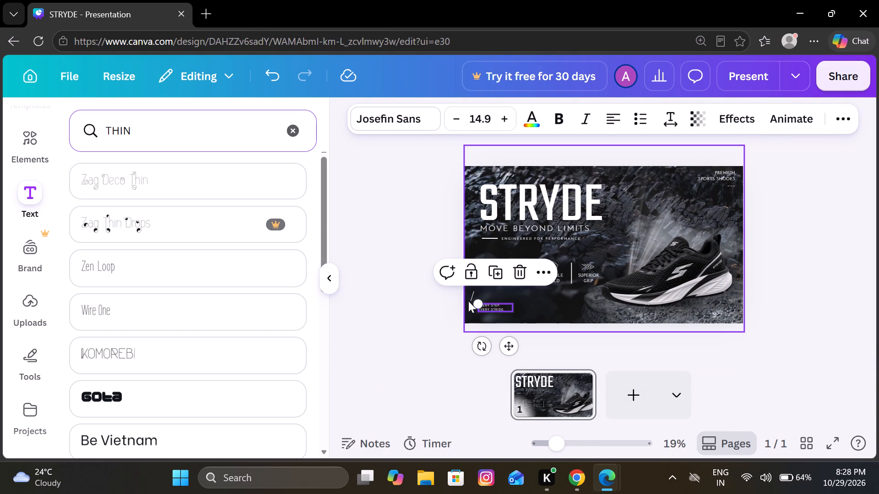
{"action": "left_click", "coordinate": [504, 293]}
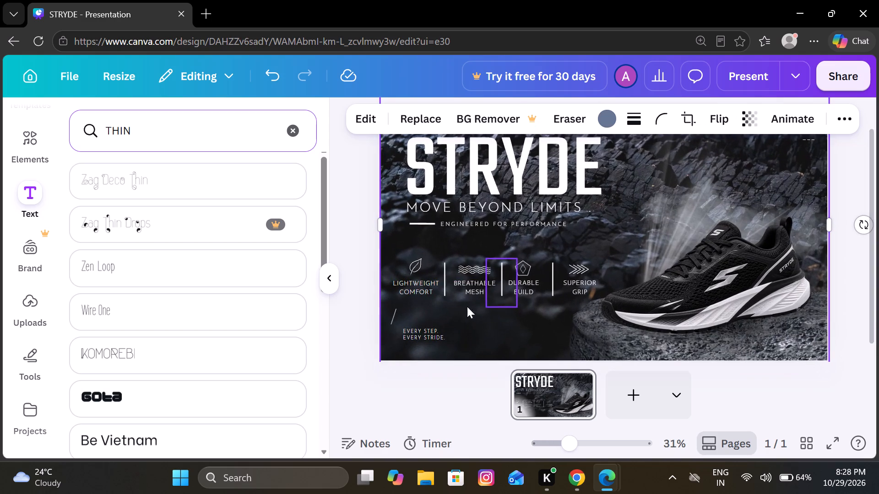
{"action": "left_click_drag", "start_coordinate": [397, 320], "coordinate": [399, 338]}
{"action": "left_click", "coordinate": [491, 297]}
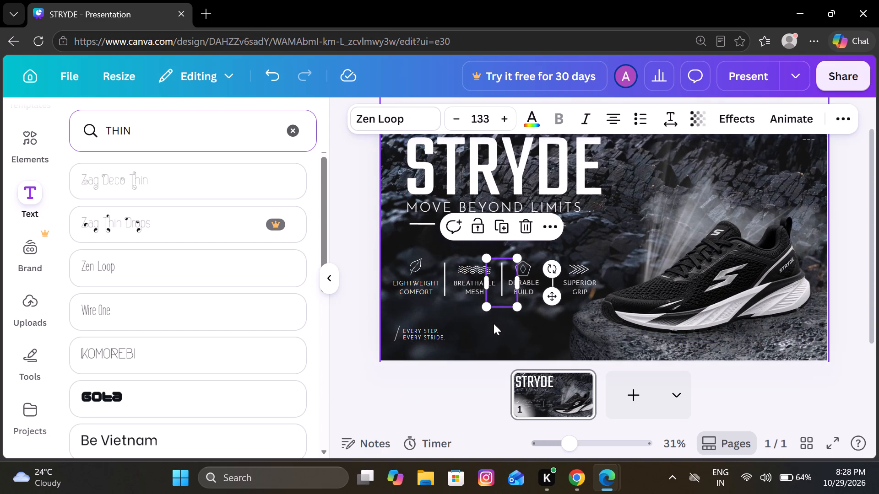
{"action": "left_click", "coordinate": [494, 323]}
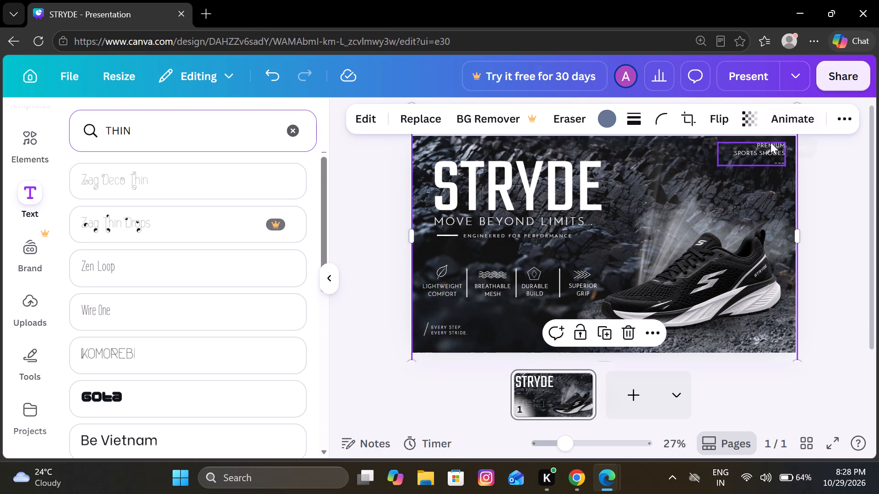
Set the letter spacing of the PREMIUM SPORTS SHOOES text in the banner's upper corner to 151.
{"action": "left_click", "coordinate": [770, 142]}
{"action": "left_click", "coordinate": [673, 116]}
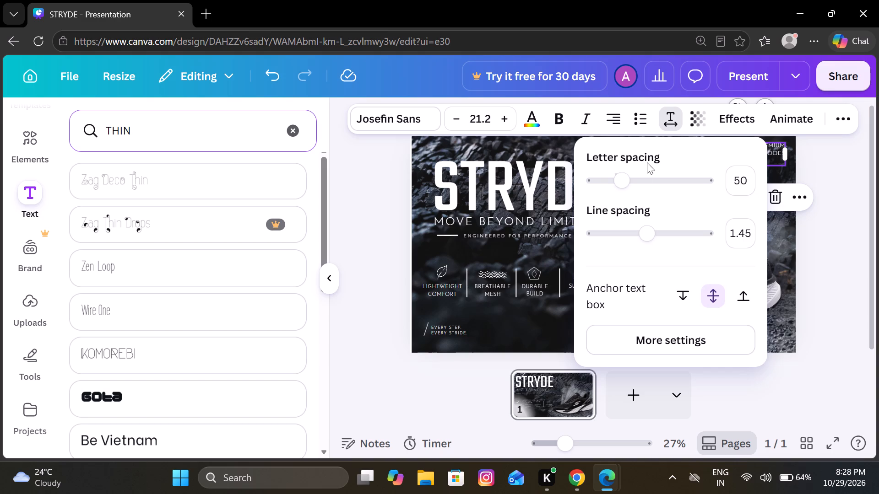
{"action": "left_click_drag", "start_coordinate": [624, 184], "coordinate": [631, 185]}
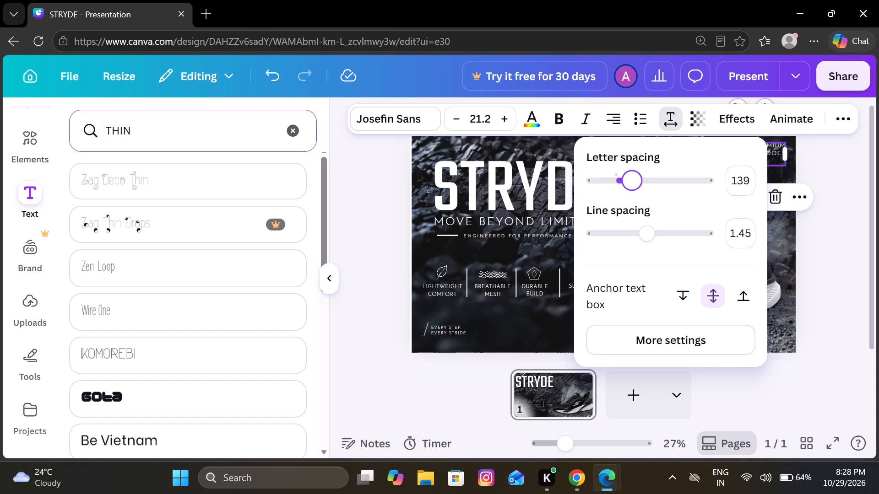
{"action": "left_click_drag", "start_coordinate": [631, 185], "coordinate": [633, 185]}
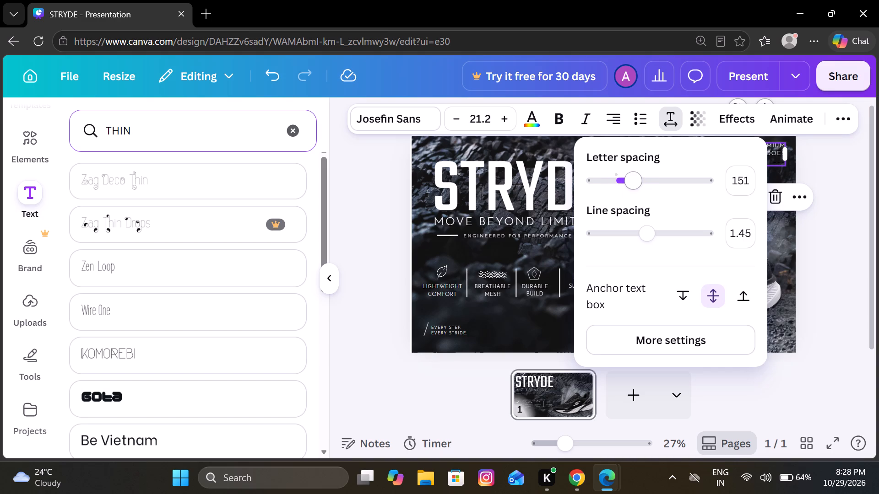
{"action": "left_click", "coordinate": [633, 185]}
{"action": "left_click", "coordinate": [825, 177]}
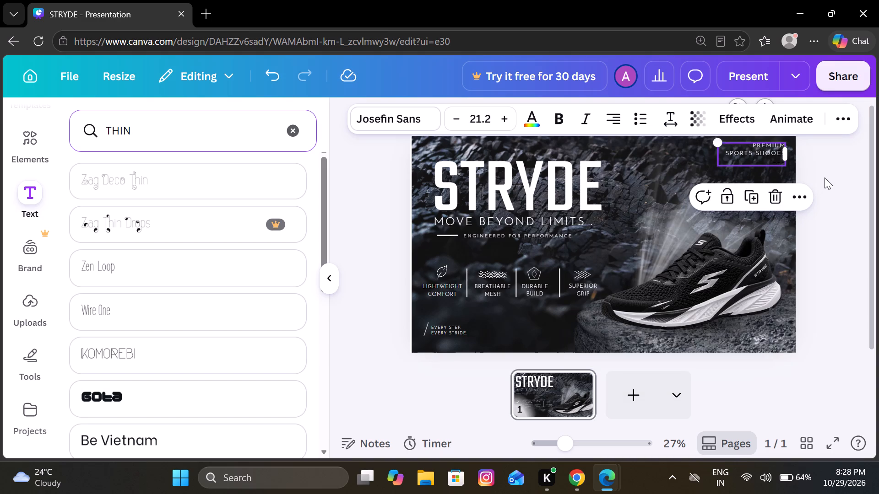
{"action": "left_click", "coordinate": [654, 189]}
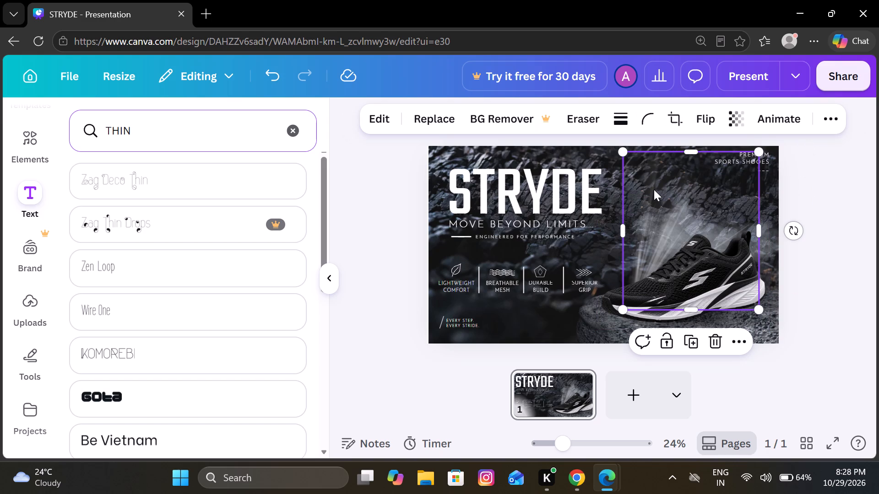
{"action": "left_click", "coordinate": [816, 169]}
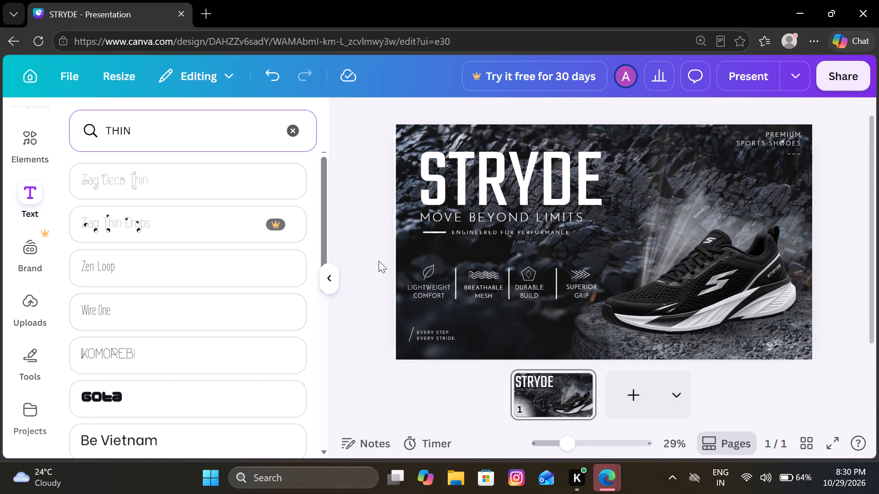
In Canva, clear the THIN font search and look through the recently used elements.
{"action": "left_click", "coordinate": [291, 130]}
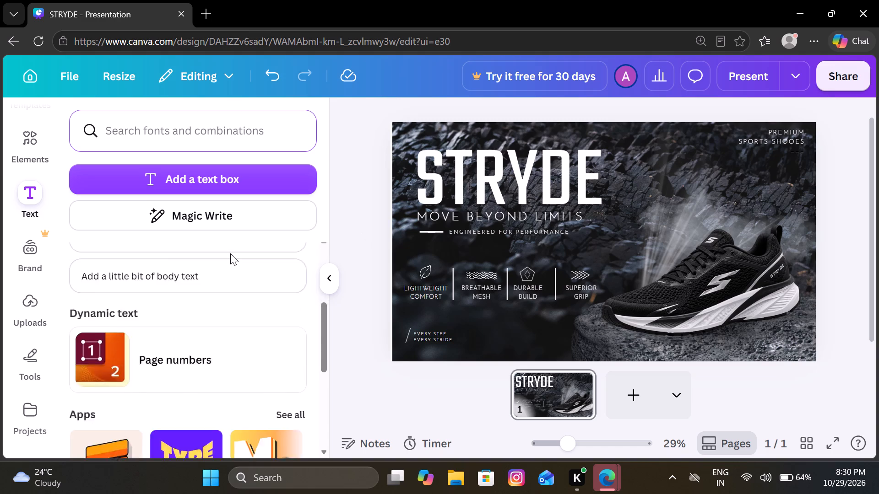
{"action": "left_click", "coordinate": [22, 139]}
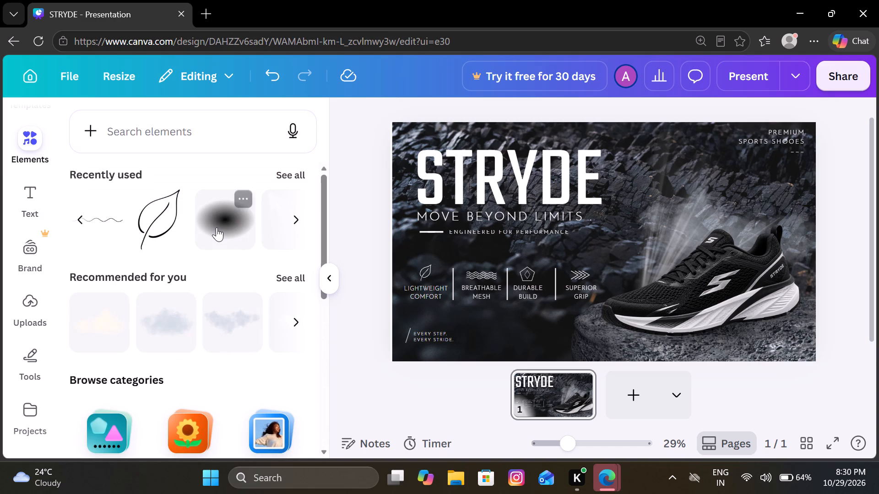
{"action": "scroll", "coordinate": [215, 225], "scroll_direction": "right", "scroll_amount": 4}
{"action": "scroll", "coordinate": [215, 225], "scroll_direction": "left", "scroll_amount": 1}
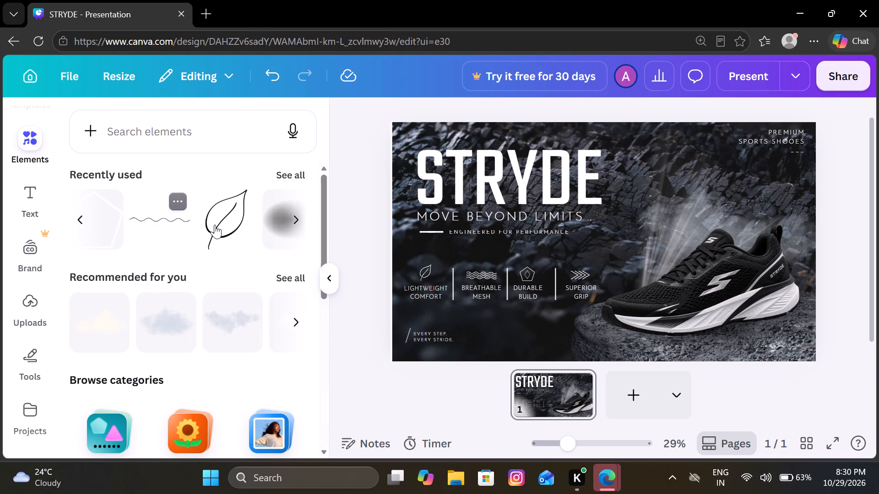
{"action": "scroll", "coordinate": [215, 225], "scroll_direction": "left", "scroll_amount": 1}
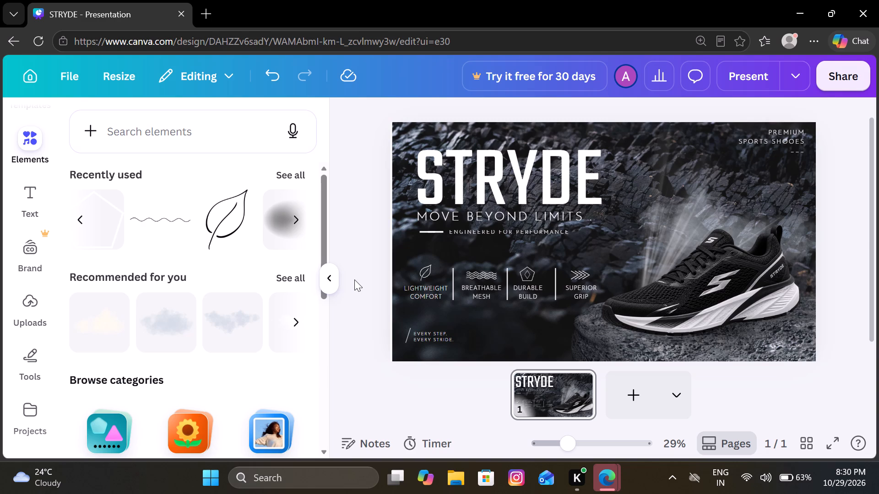
Check the save status of the STRYDE design.
{"action": "left_click", "coordinate": [339, 78]}
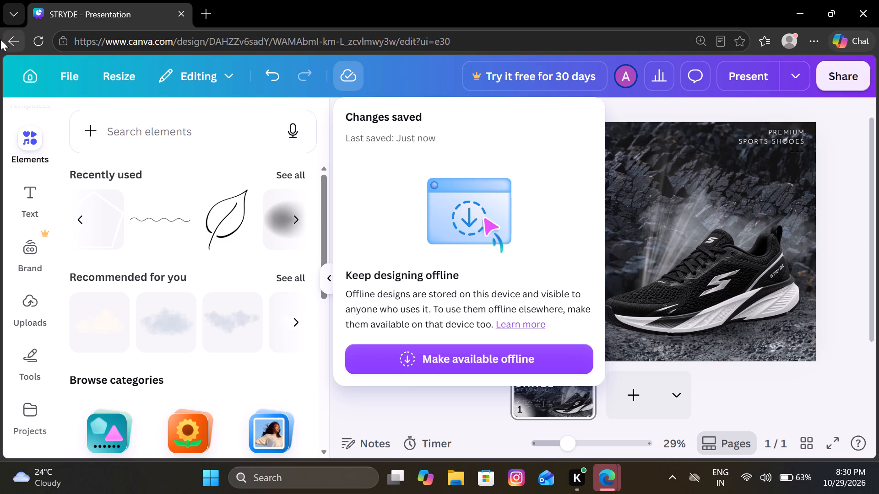
Leave the STRYDE design editor and close the Canva browser tab.
{"action": "left_click", "coordinate": [2, 39]}
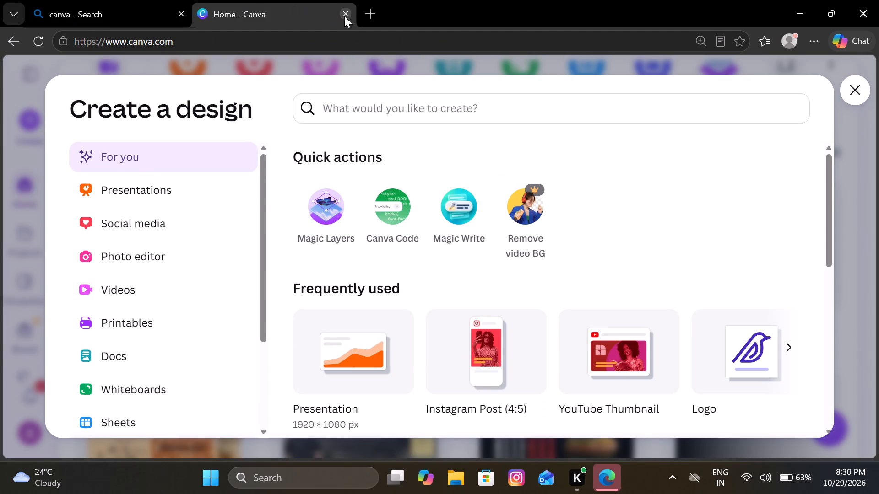
{"action": "left_click", "coordinate": [344, 16]}
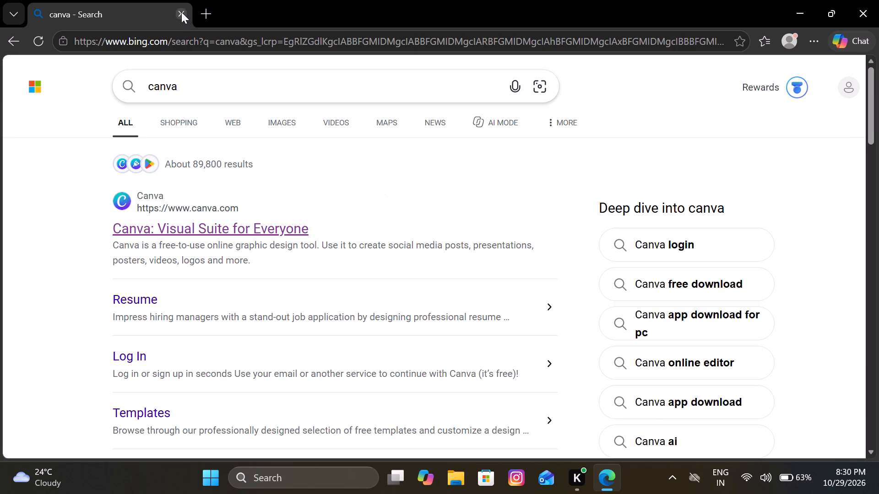
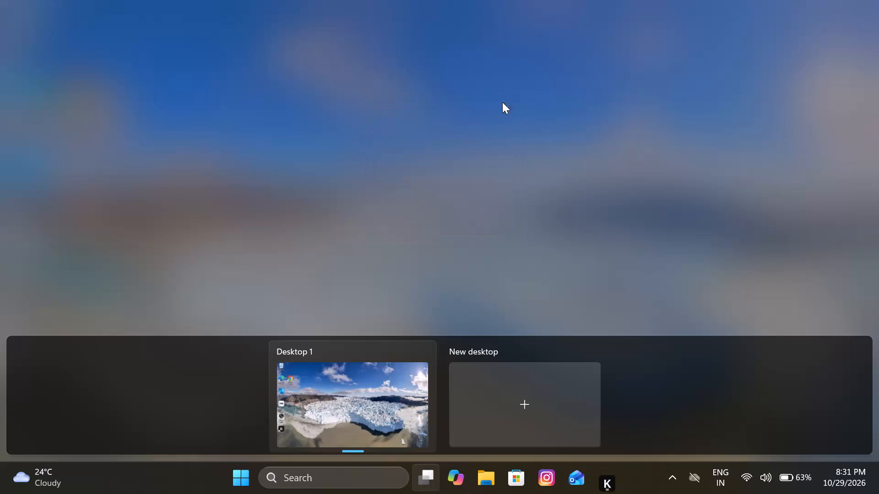
Leave the virtual desktop overview for the empty desktop and bring up the Shut Down Windows dialog.
{"action": "right_click", "coordinate": [537, 156]}
{"action": "right_click", "coordinate": [537, 156]}
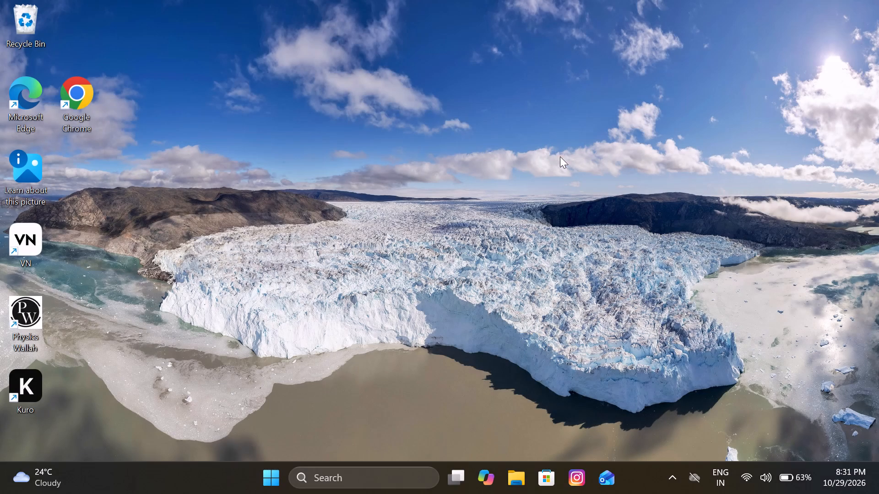
{"action": "right_click", "coordinate": [561, 163]}
{"action": "left_click", "coordinate": [568, 205]}
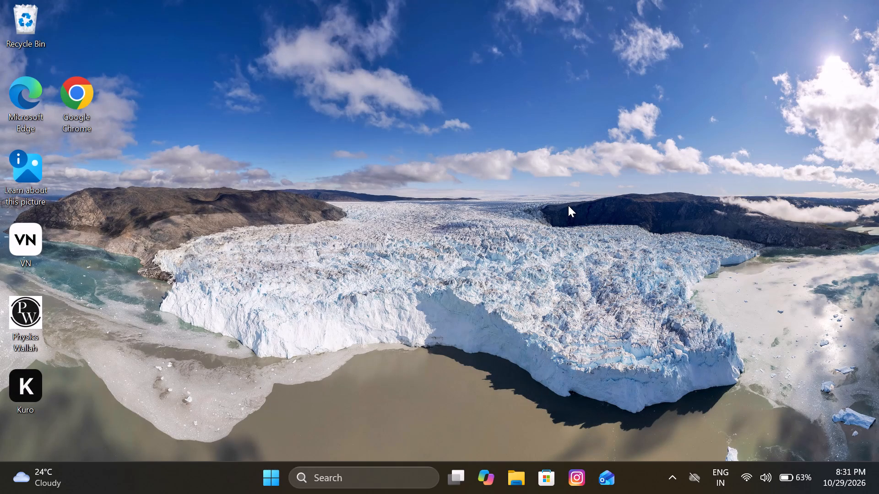
{"action": "key", "text": "alt+F4"}
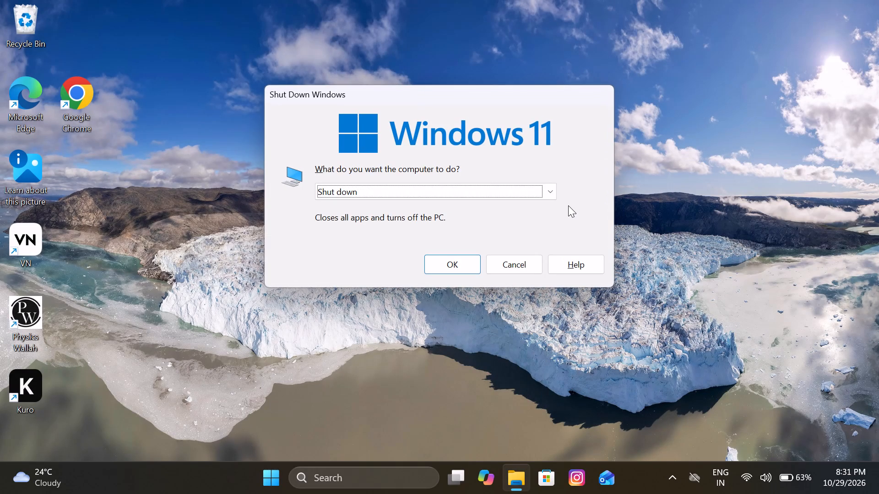